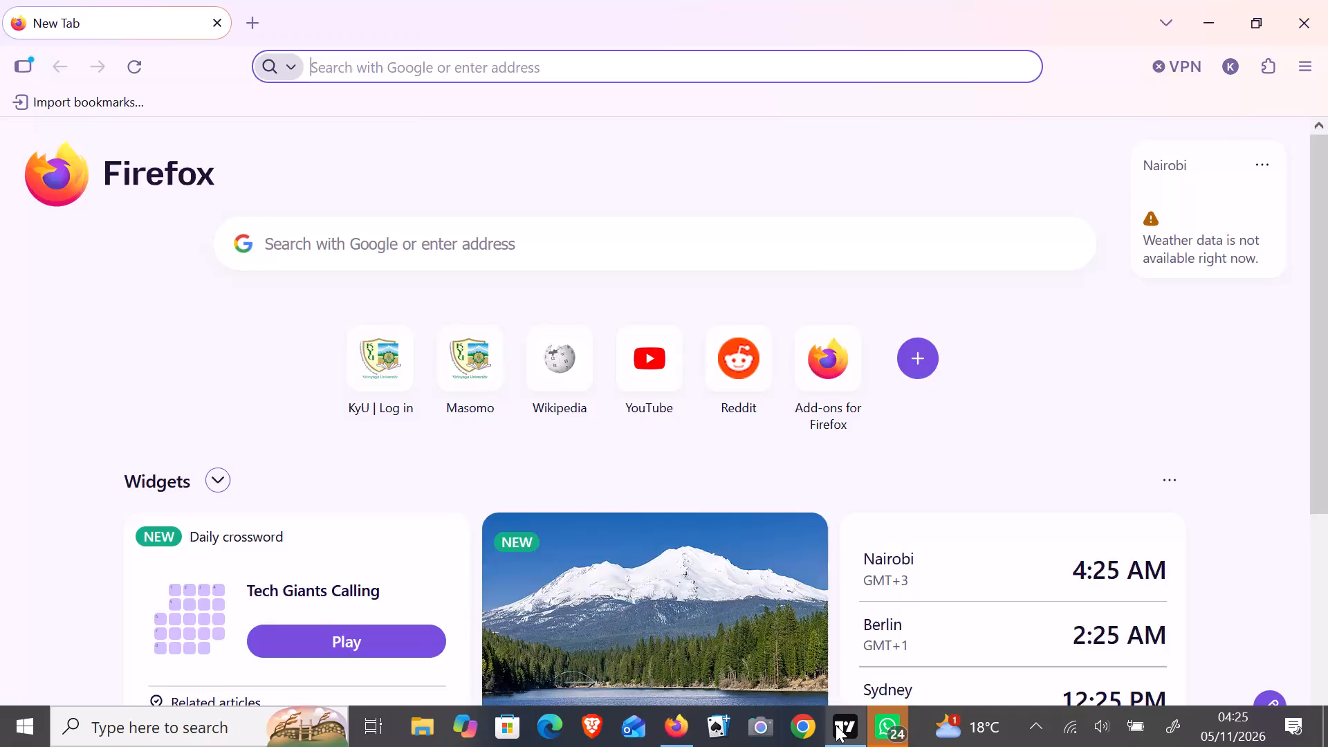
Switch to TradingView and open the USDJPY chart from the Red list to examine its price action and existing drawings.
click(836, 725)
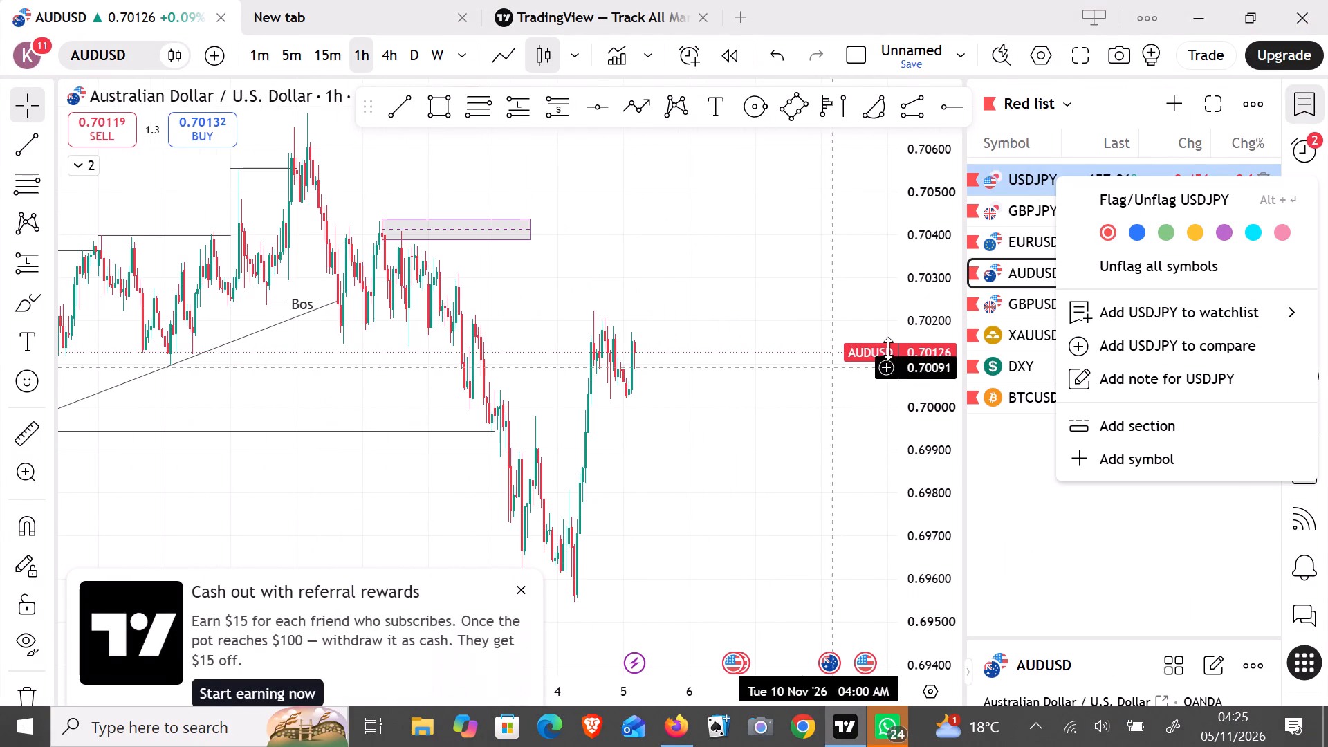
click(1022, 175)
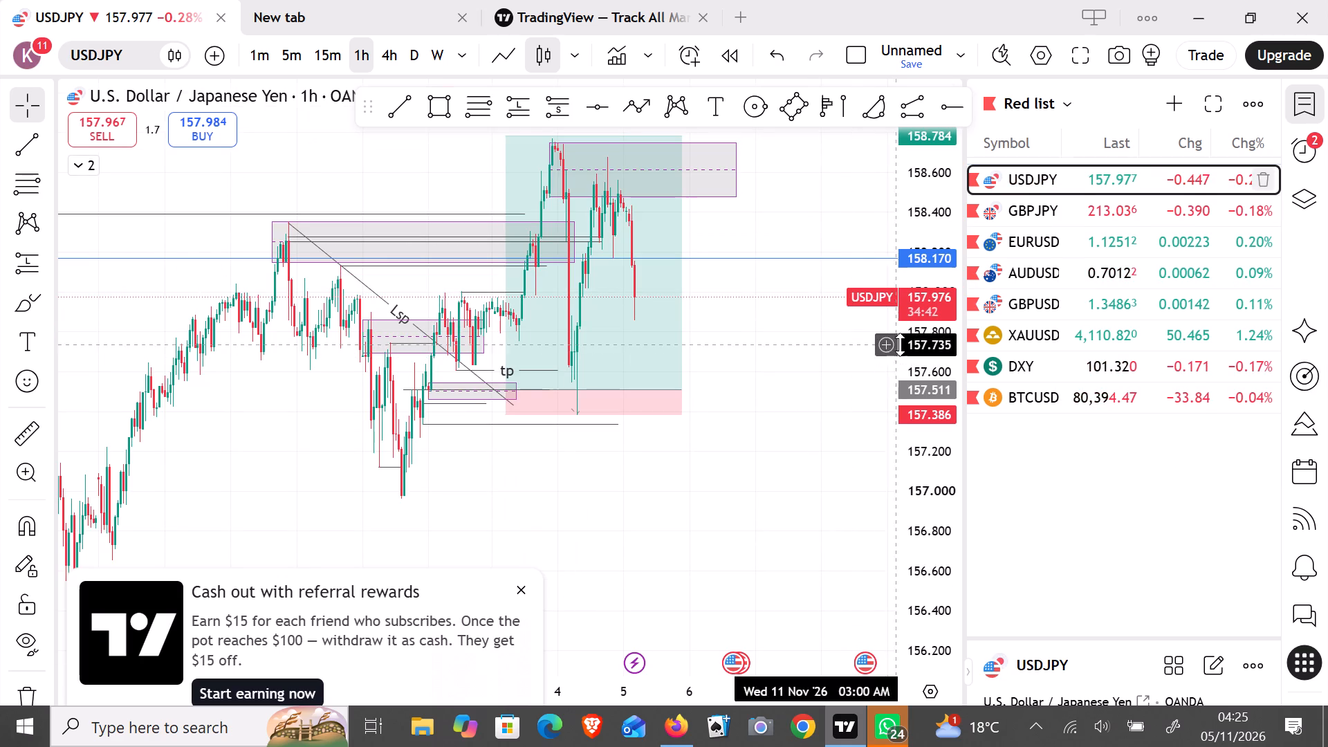
scroll(911, 332, down, 1)
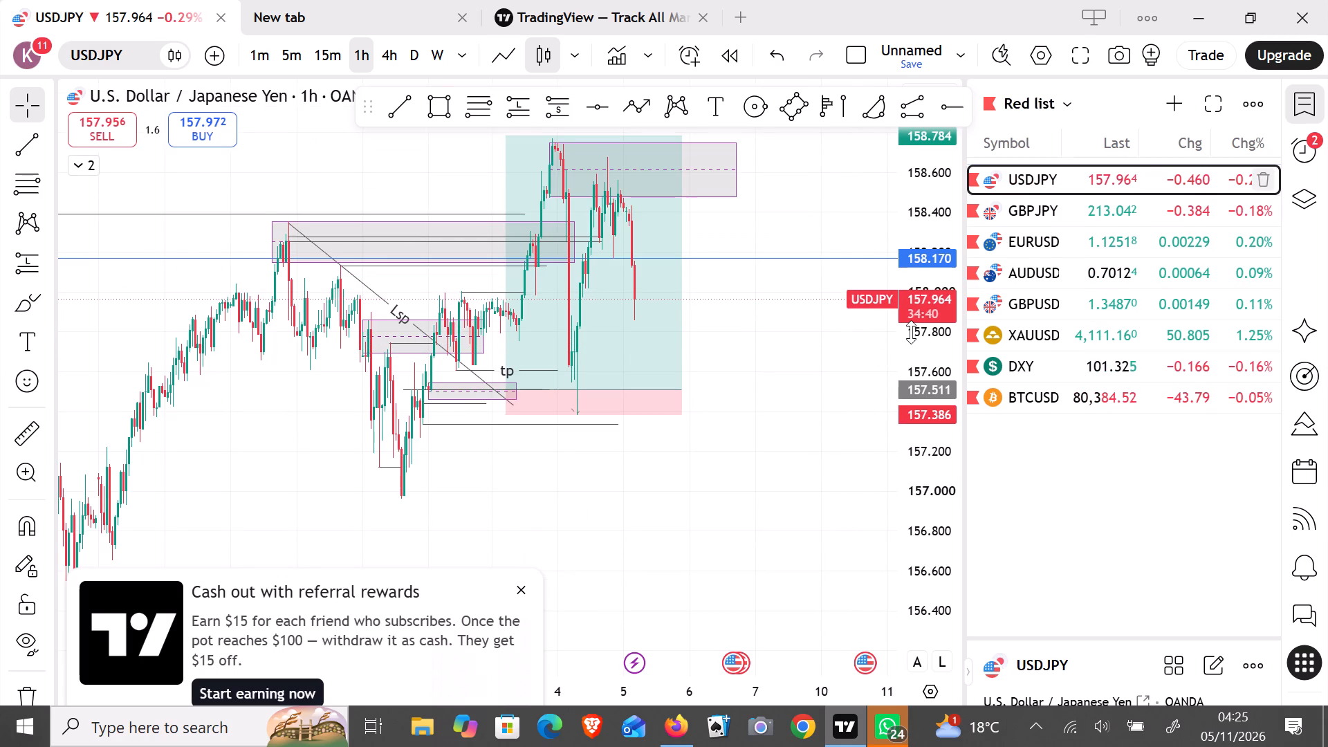
scroll(911, 332, down, 5)
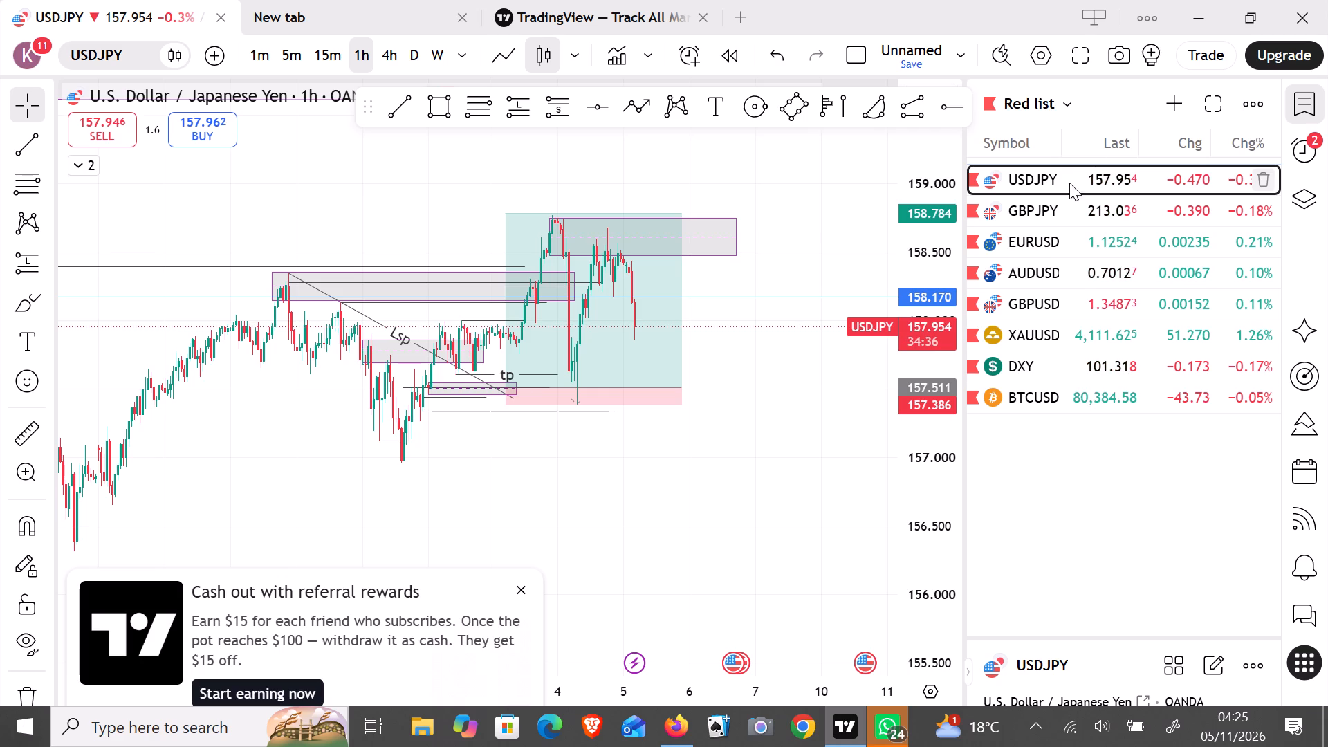
On the GBPJPY 1-hour chart, draw a rectangle zone over the 4 November highs, with its lower edge at about 213.565.
click(1052, 216)
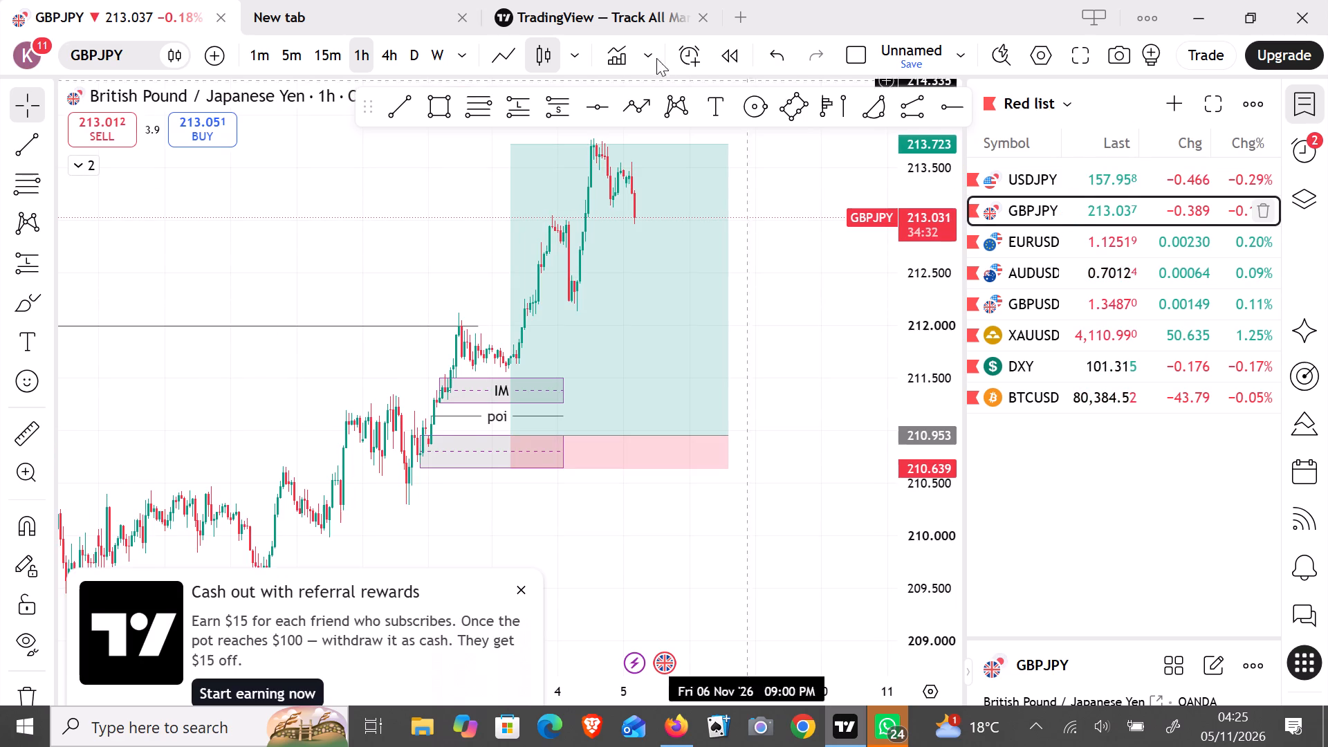
click(425, 109)
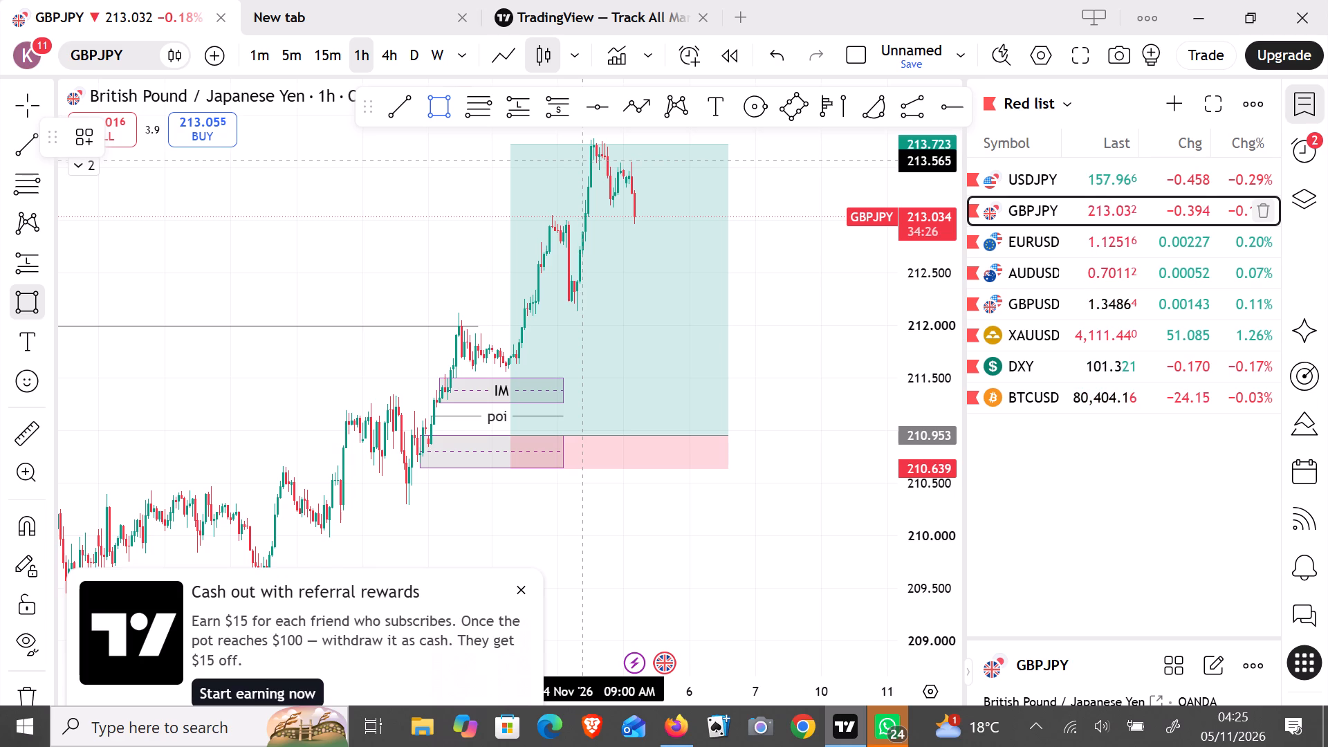
drag(584, 161, 748, 129)
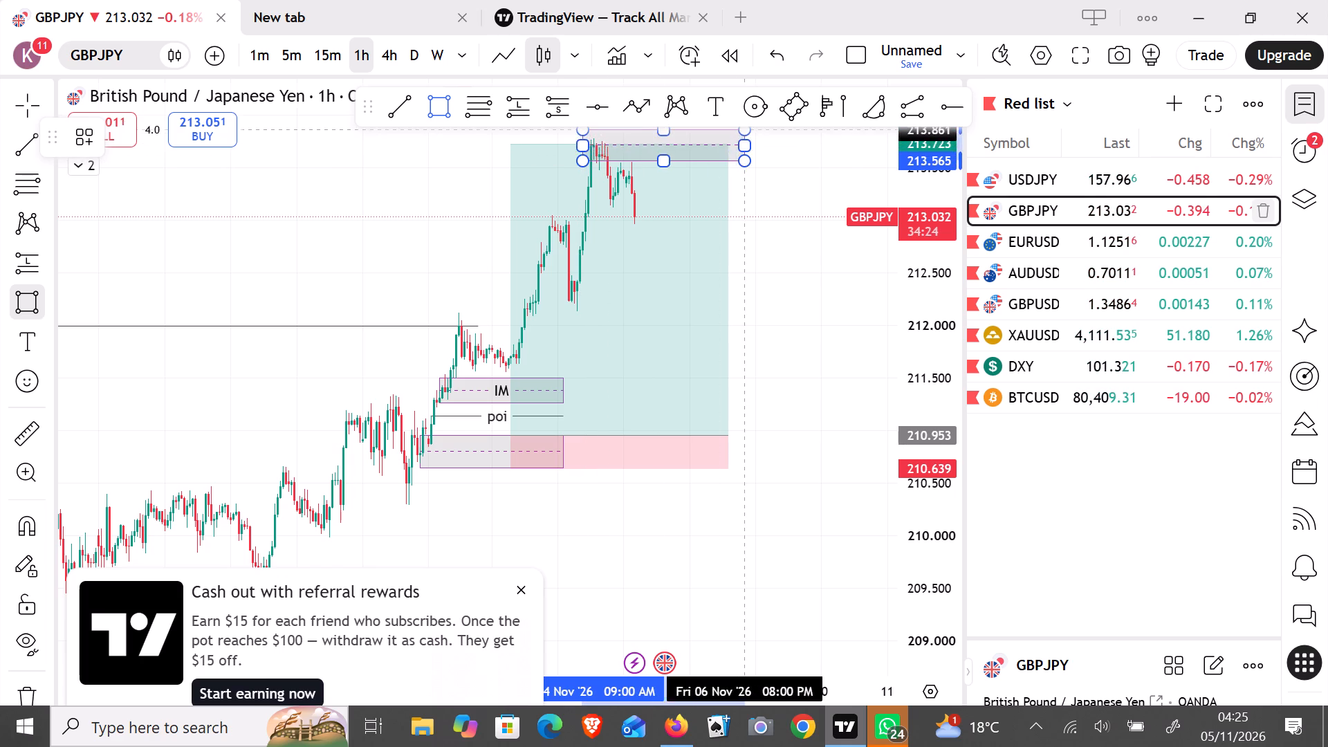
drag(748, 129, 766, 142)
click(766, 142)
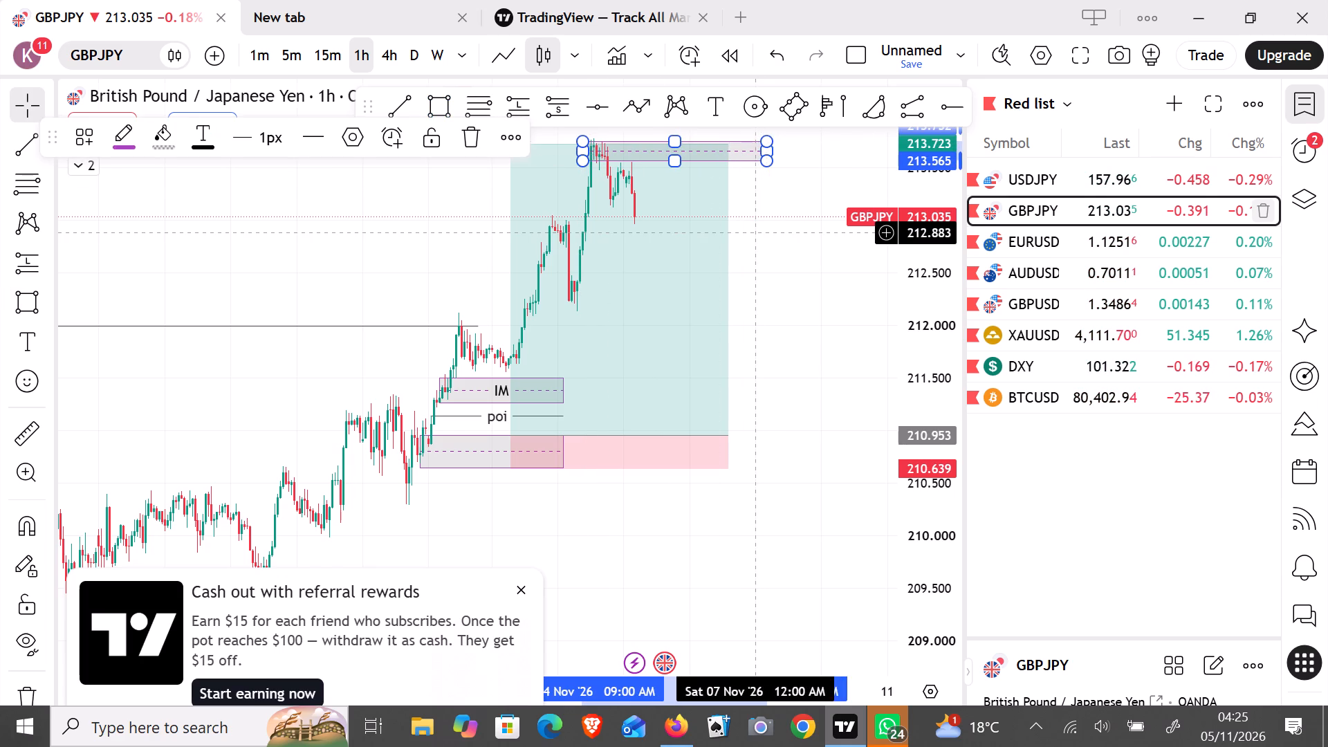
click(755, 232)
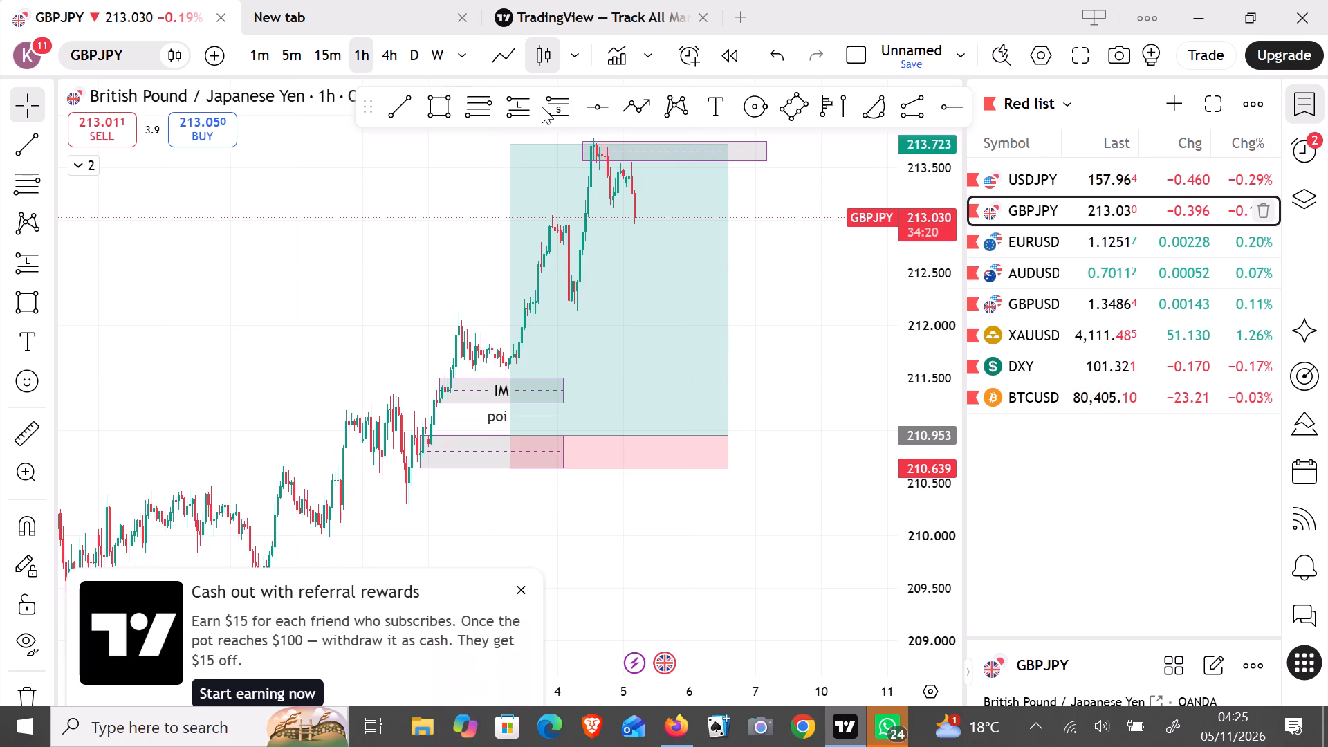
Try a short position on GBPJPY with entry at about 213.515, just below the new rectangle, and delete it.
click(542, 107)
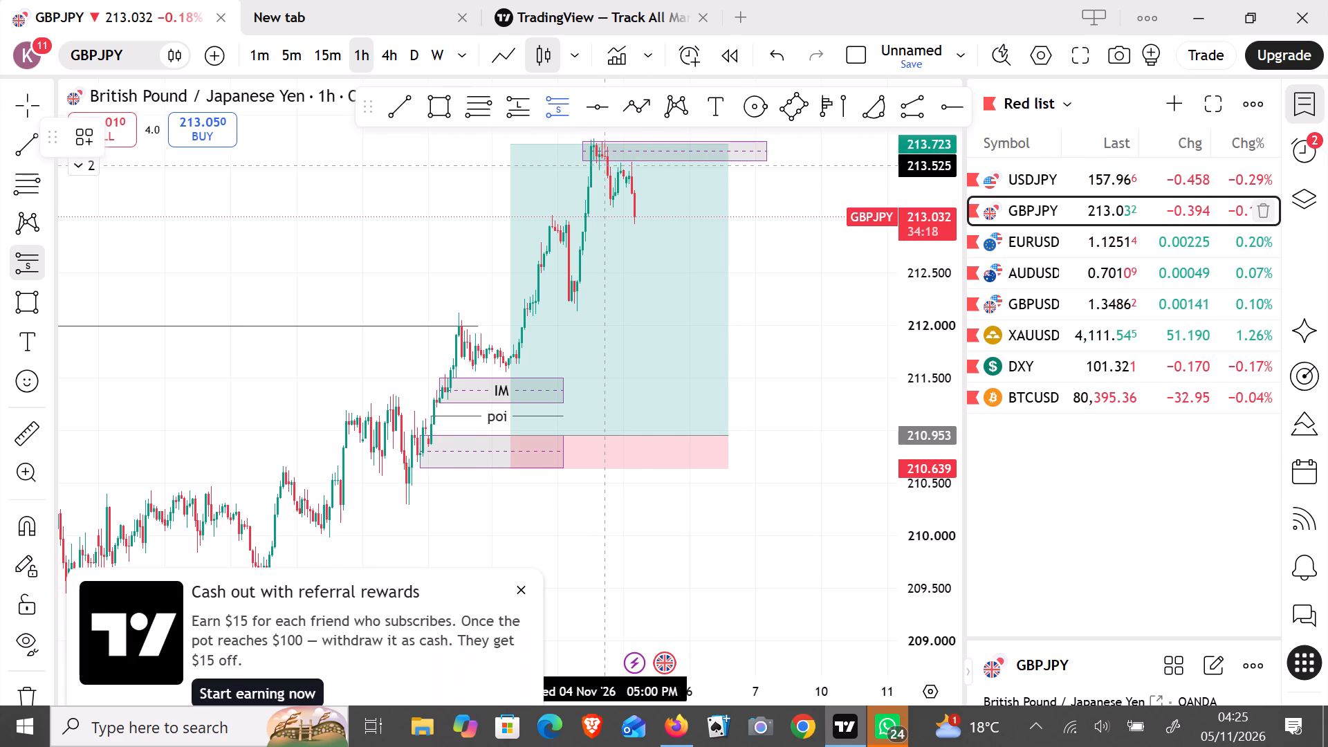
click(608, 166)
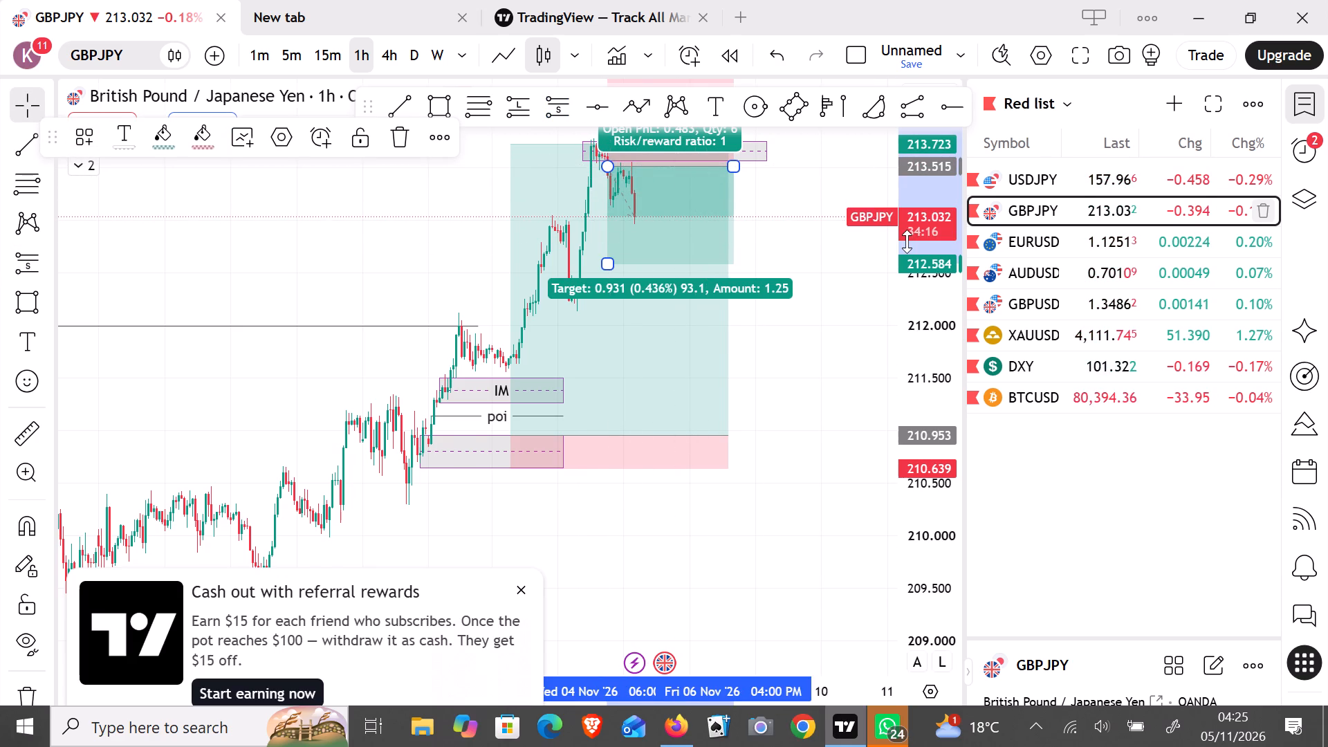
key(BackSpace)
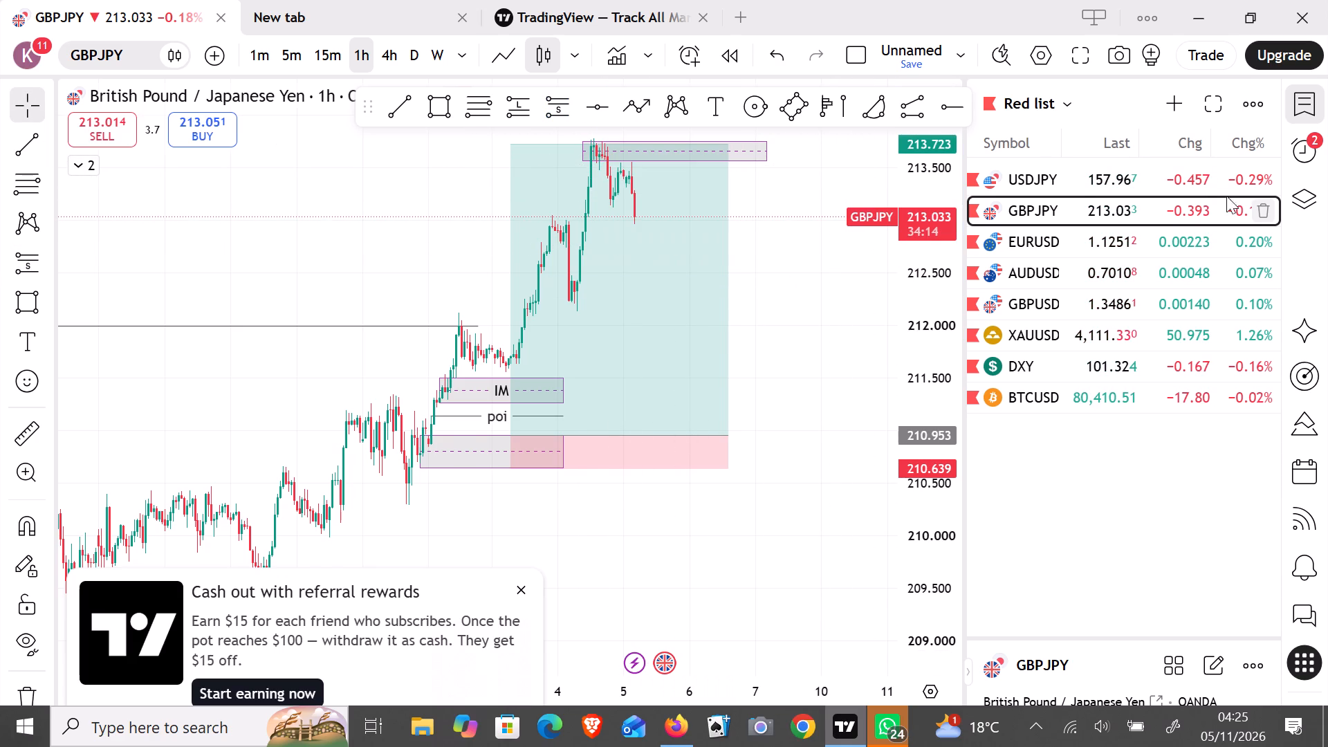
Remove all 20 drawings from the USDJPY chart, keeping the indicators.
click(1044, 162)
click(1024, 181)
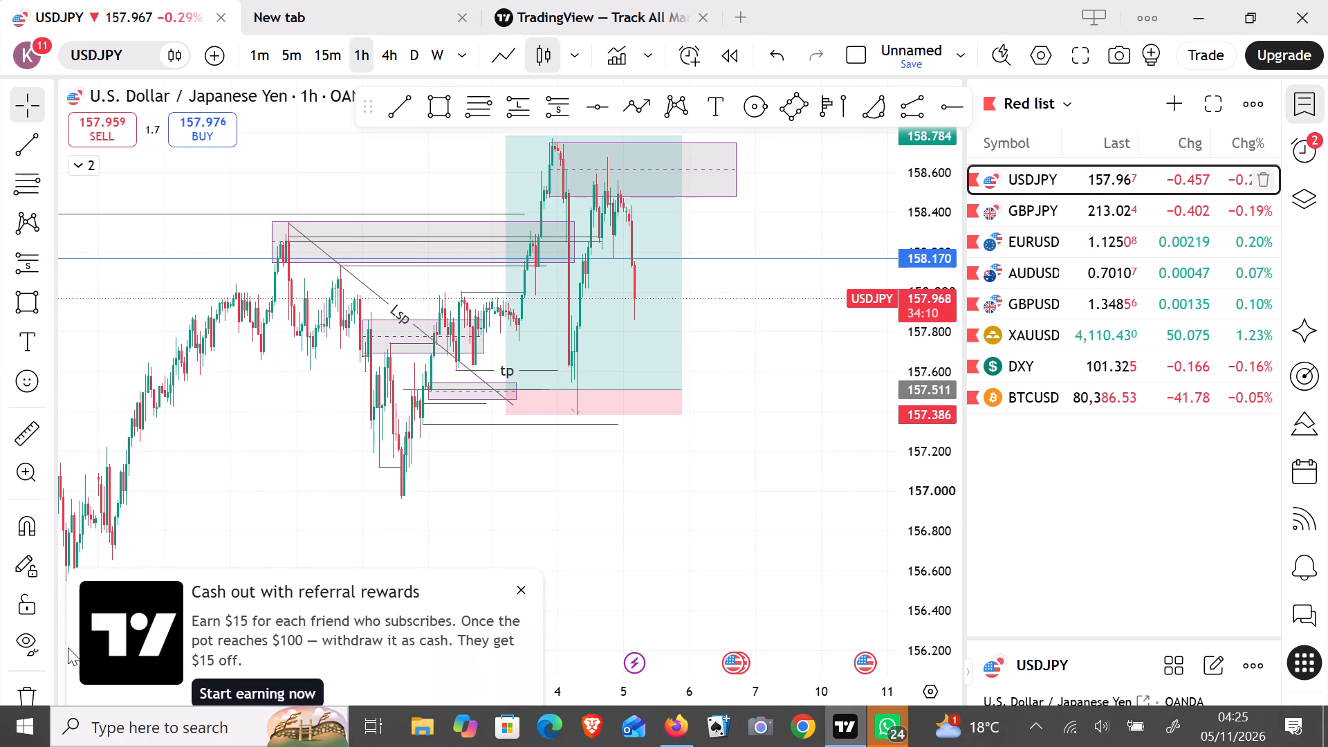
scroll(17, 647, down, 2)
click(17, 647)
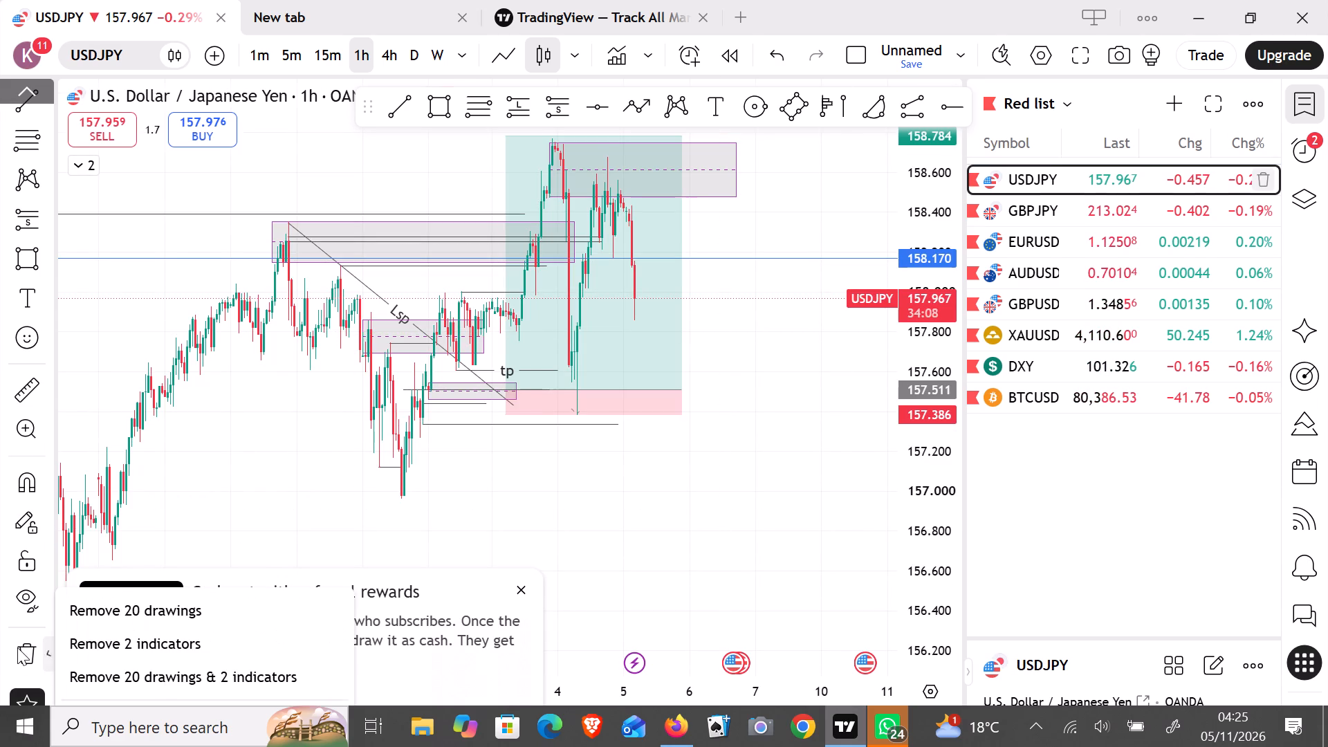
click(136, 606)
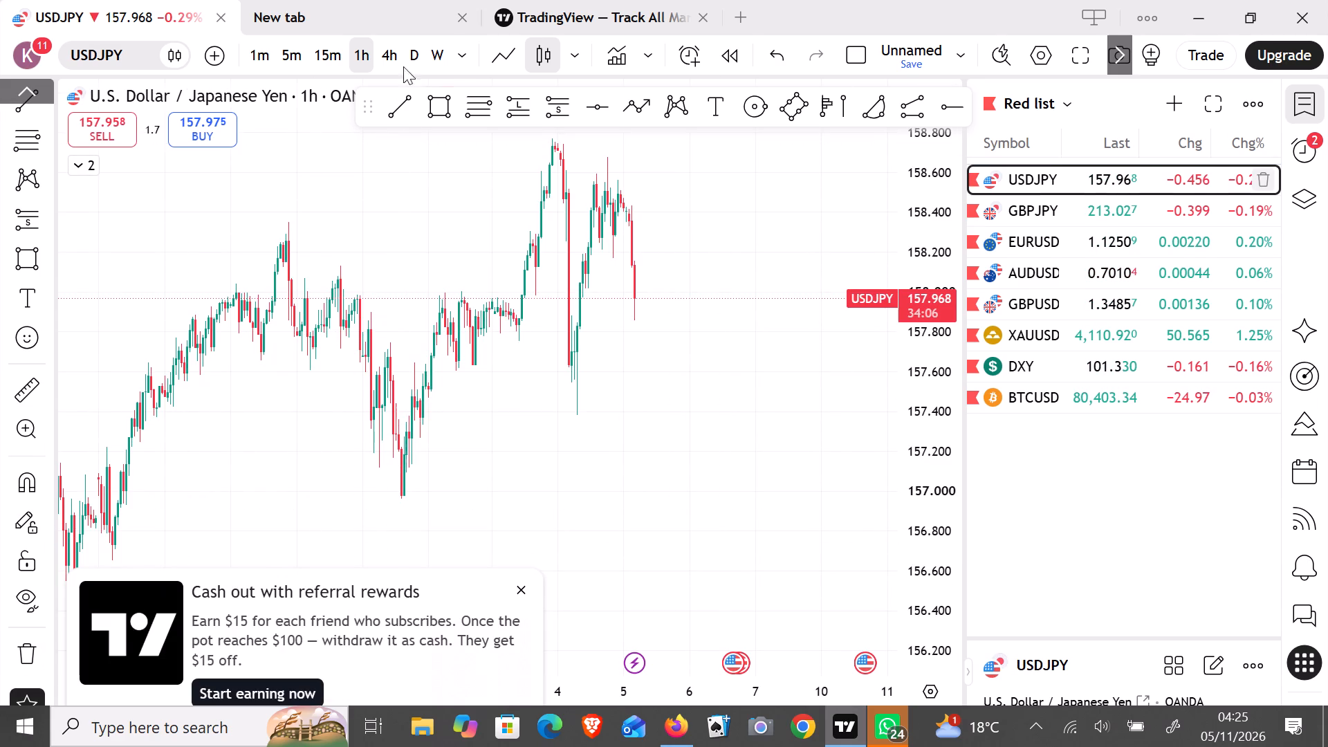
Switch the USDJPY chart to the weekly timeframe.
click(447, 35)
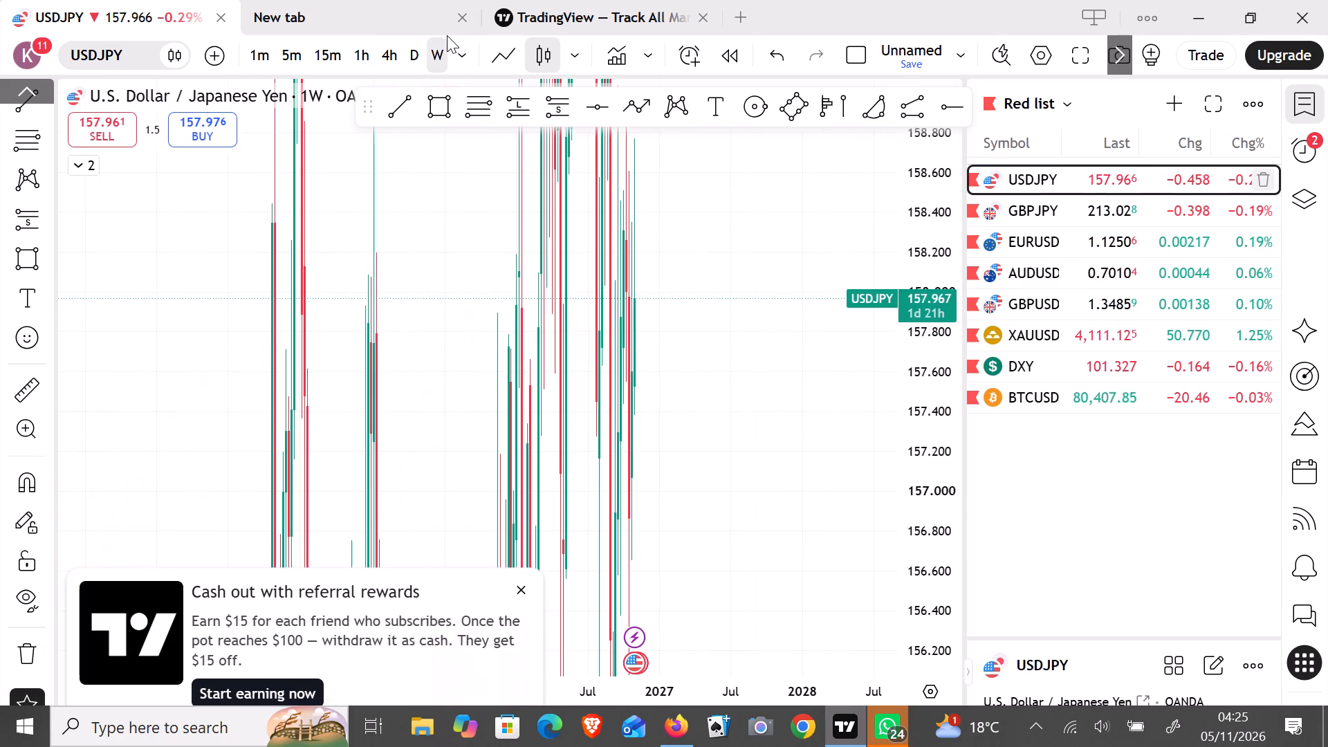
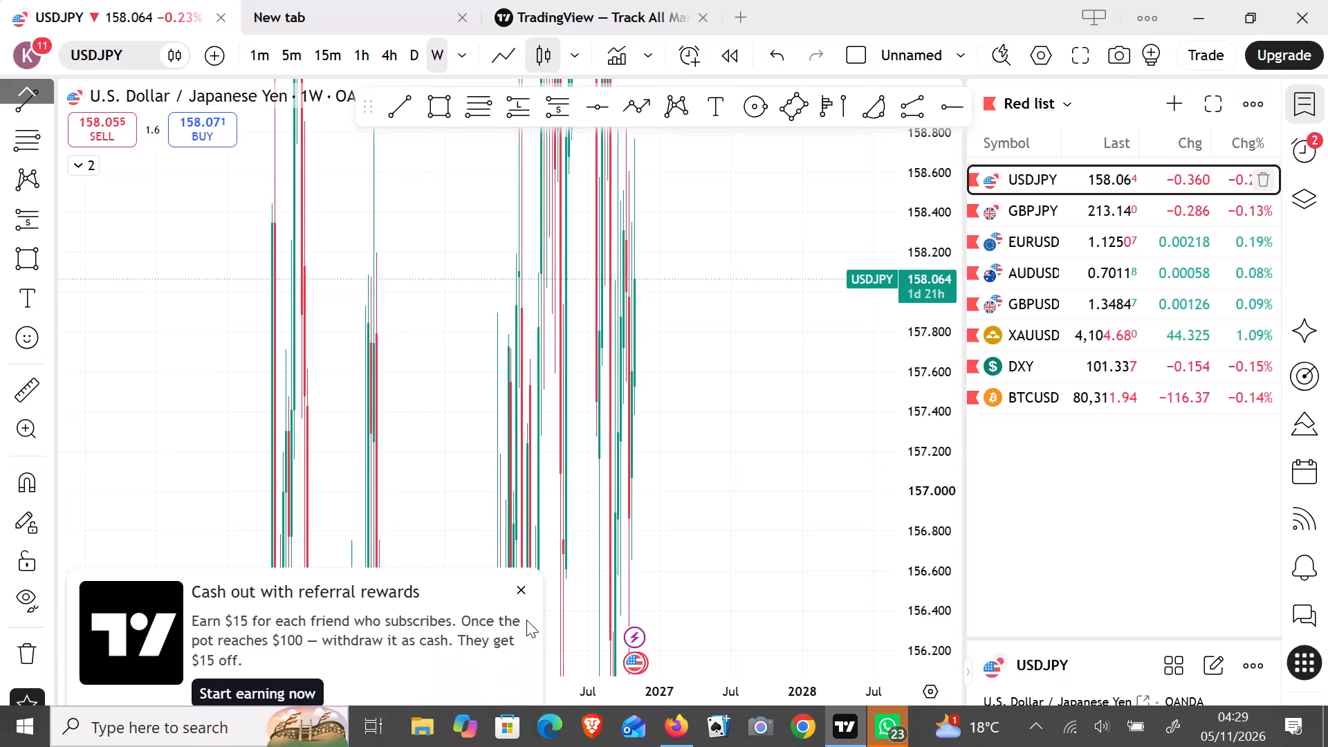
Dismiss the referral rewards offer and examine the weekly USDJPY price swings from 2023 onward.
click(523, 593)
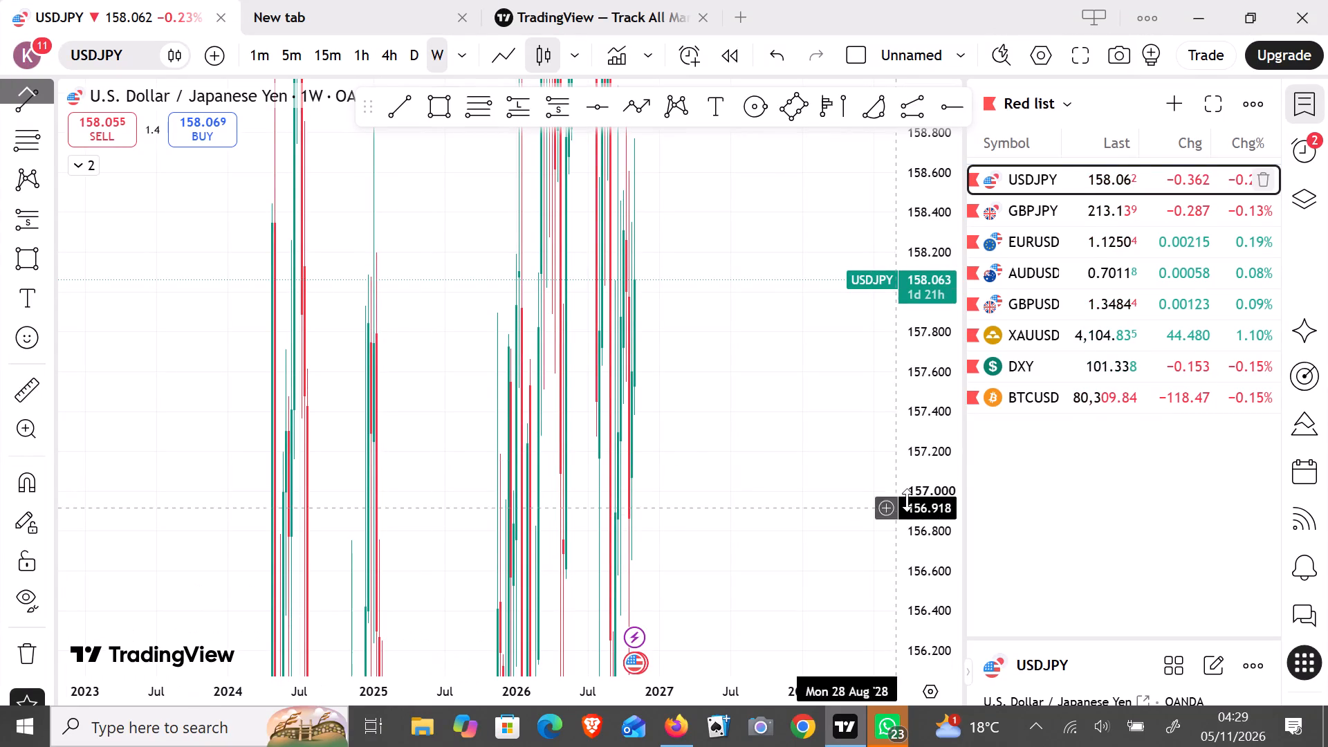
scroll(951, 473, down, 13)
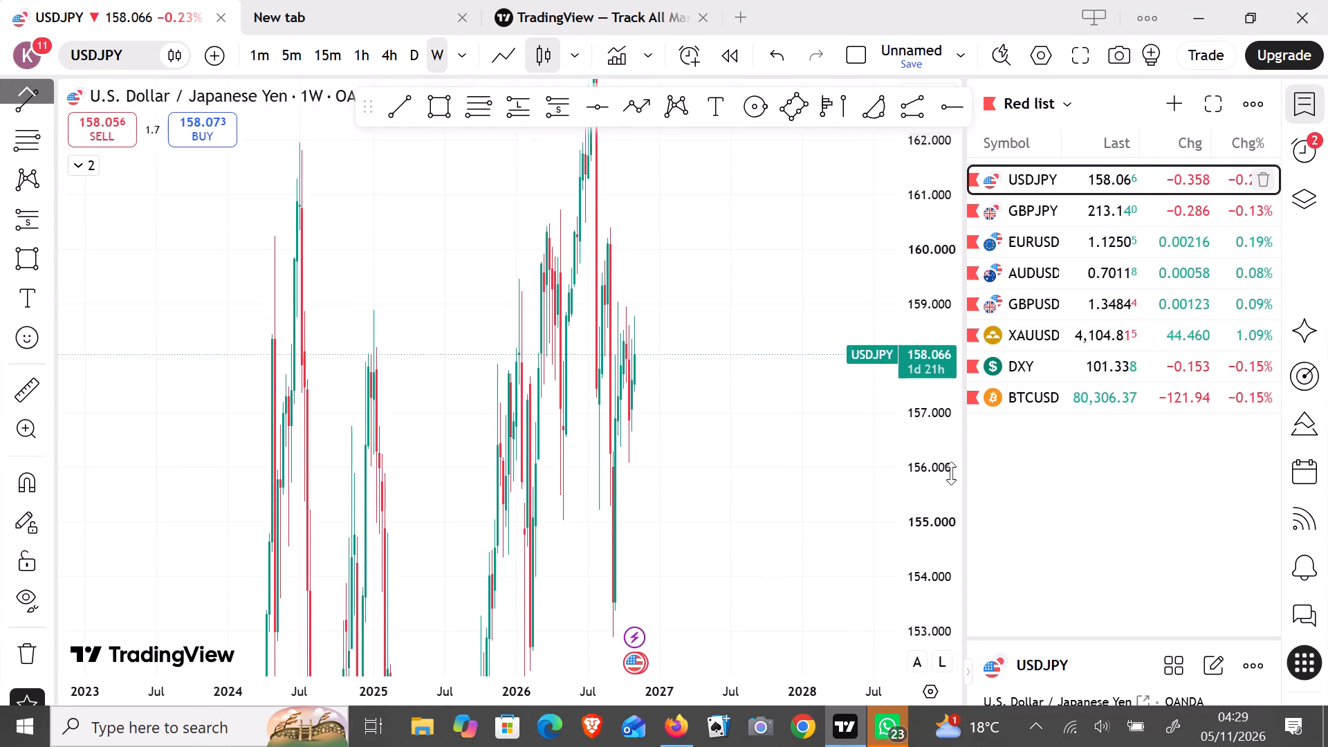
scroll(951, 473, down, 15)
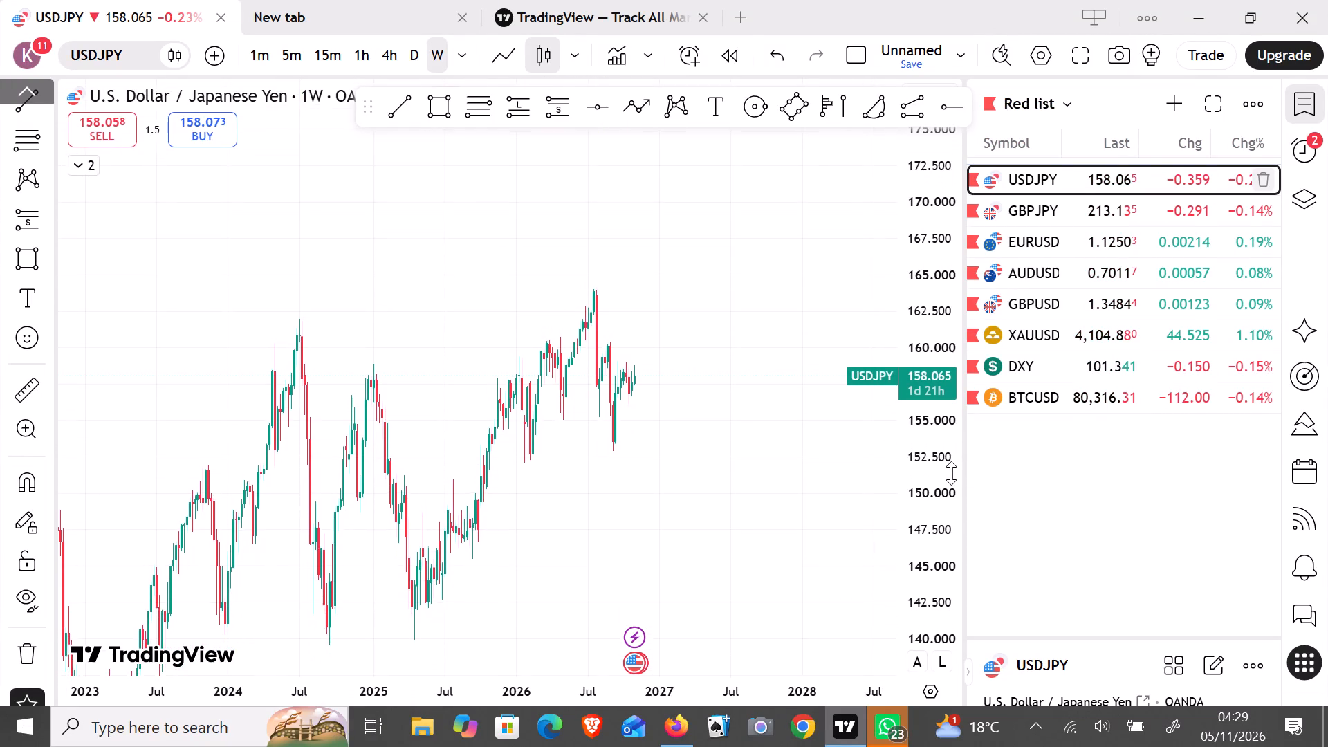
Switch the USDJPY chart to the daily timeframe and examine the 2026 price swings.
click(421, 53)
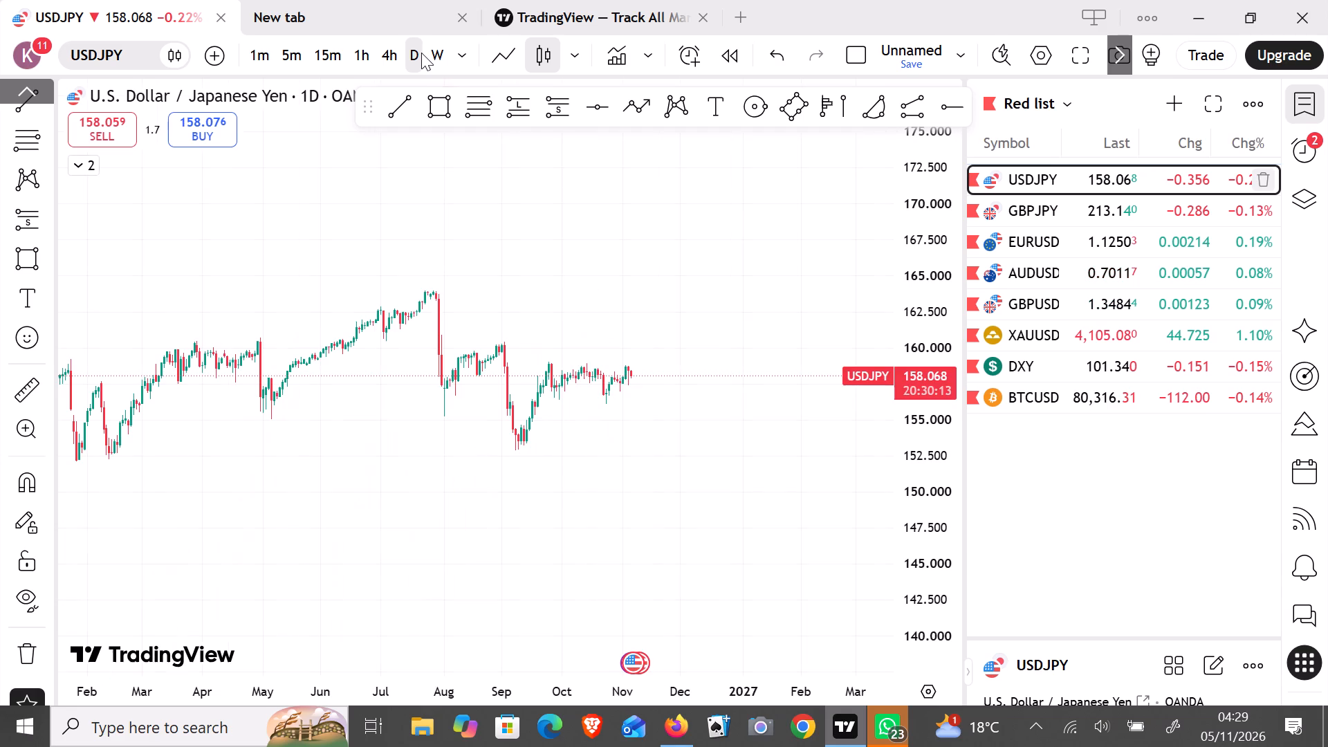
scroll(910, 342, up, 6)
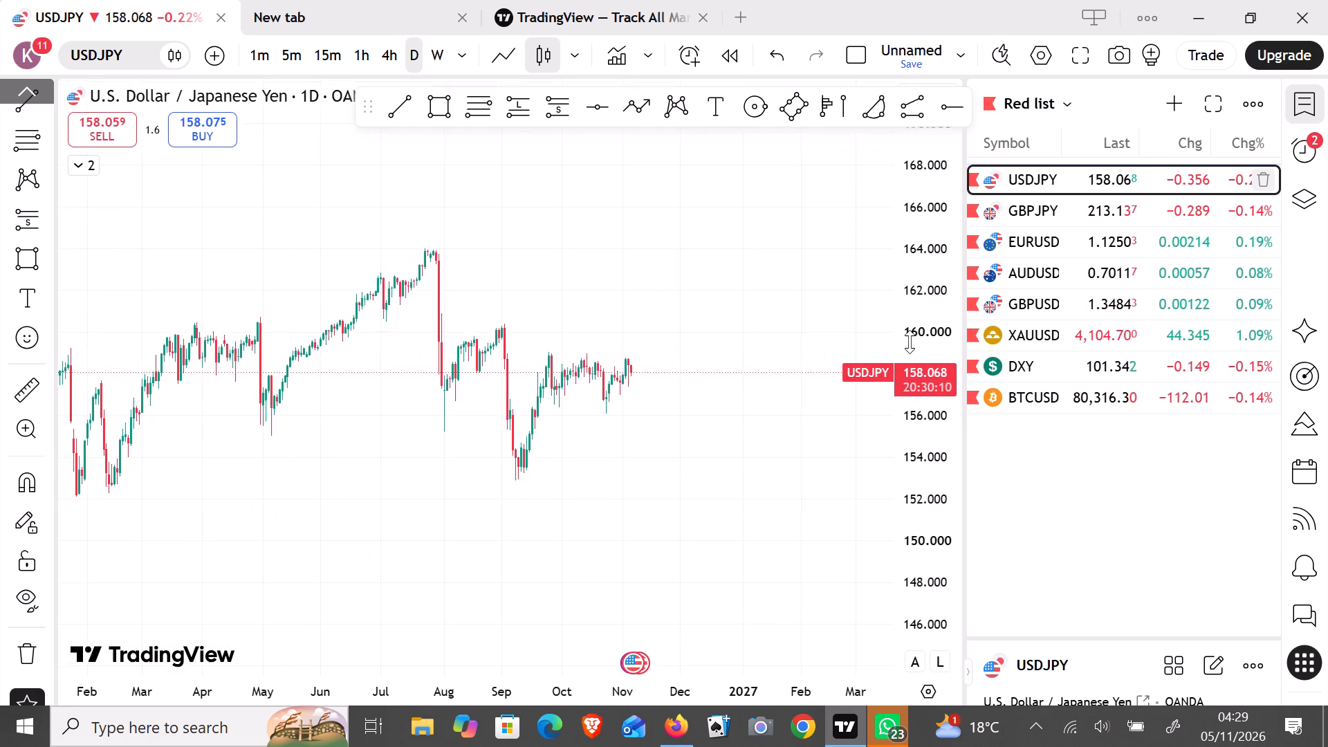
scroll(910, 342, up, 15)
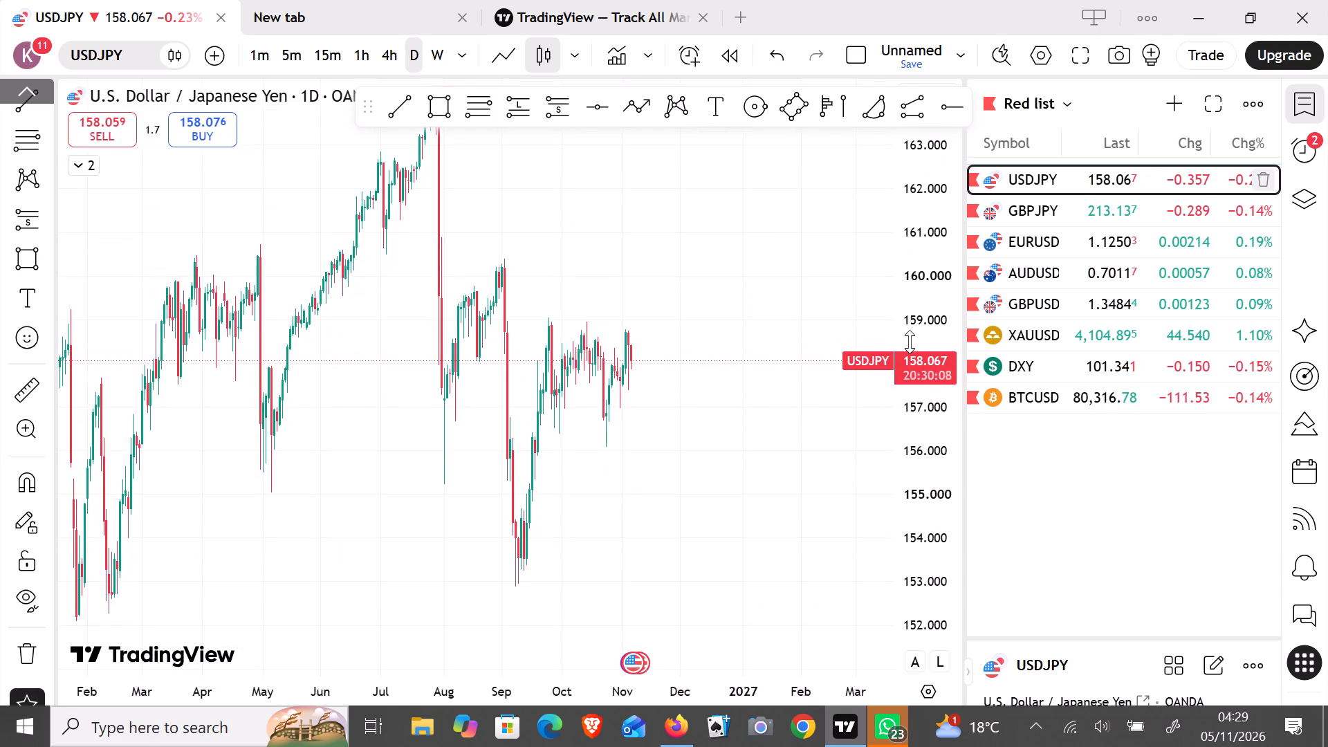
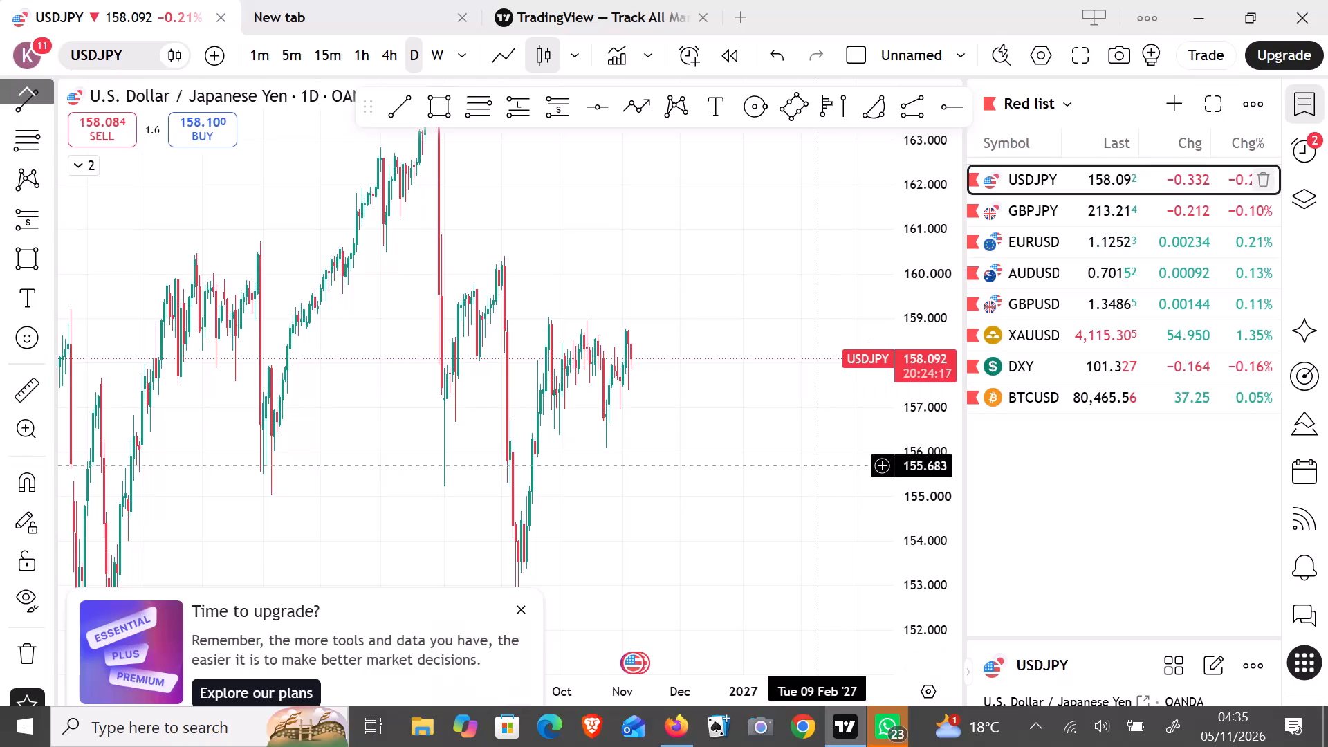
Switch USDJPY to the 4-hour timeframe, dismiss the upgrade offer and examine the October to November price swings.
click(386, 42)
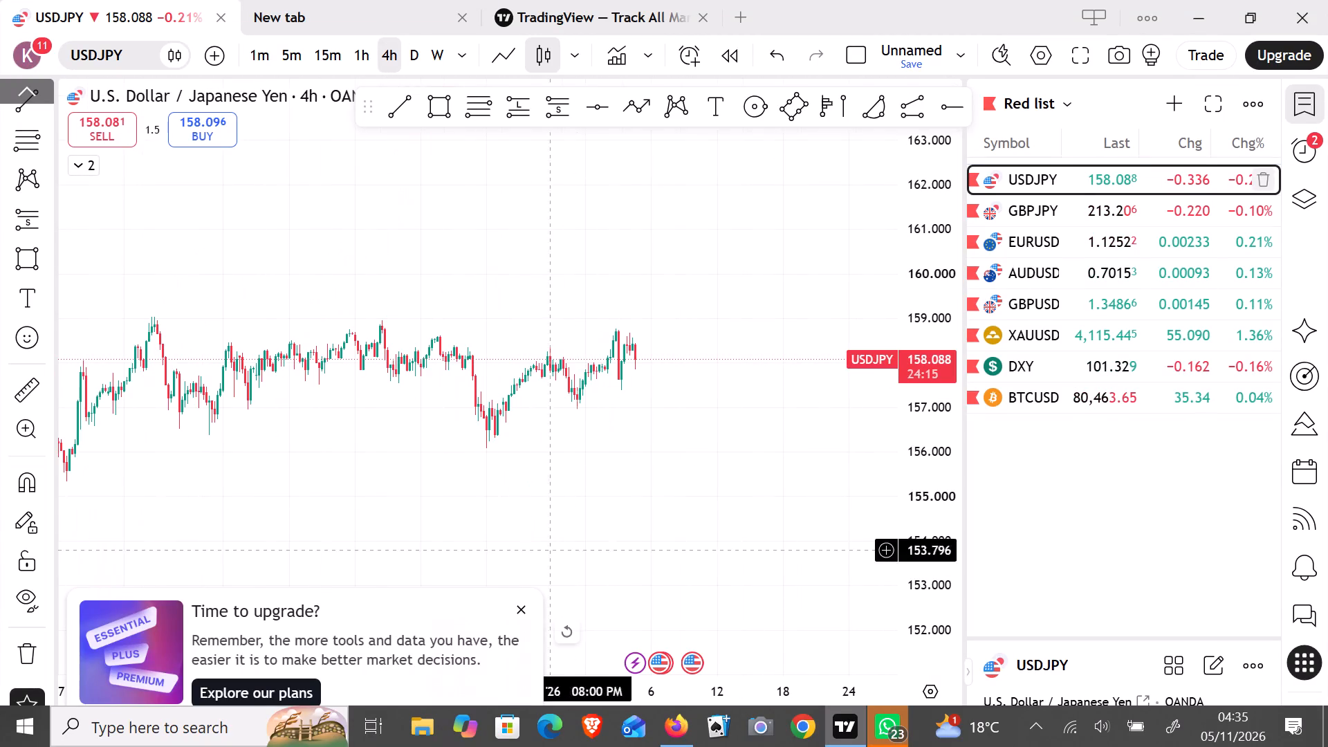
double_click(528, 610)
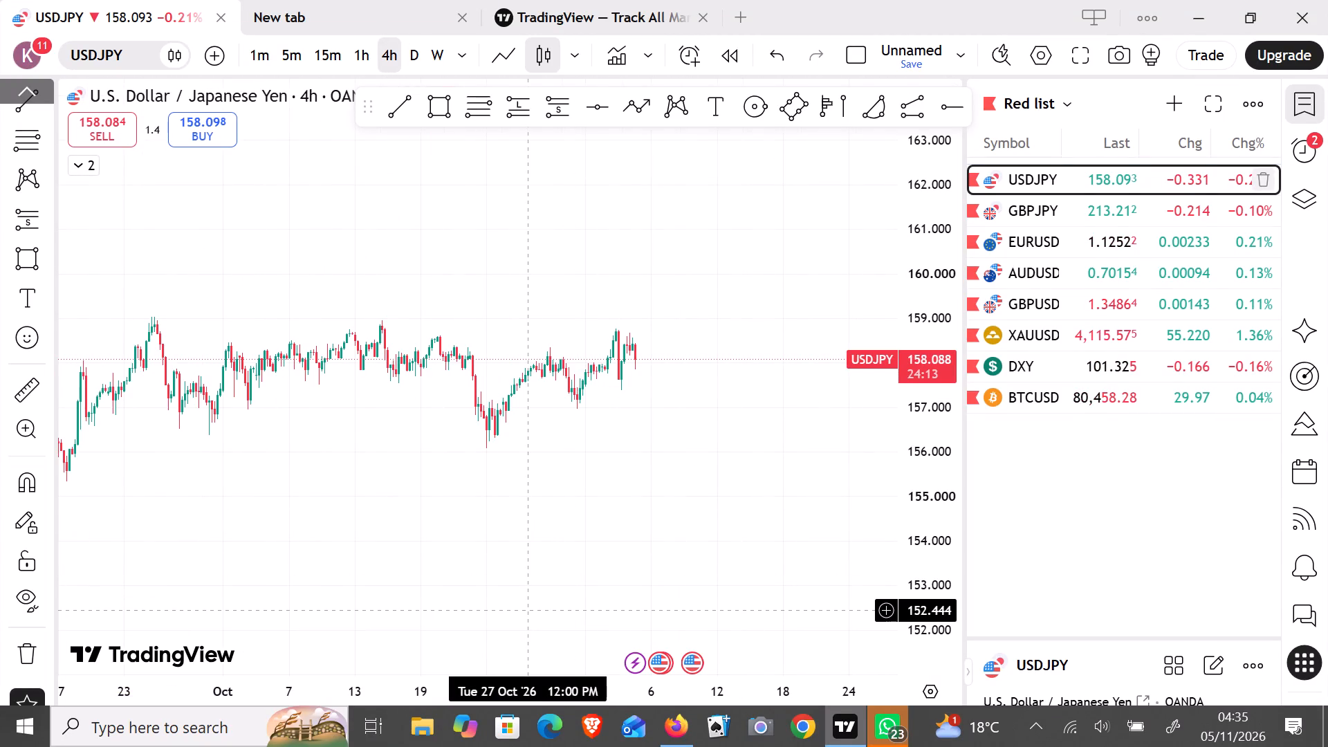
key(alt+r)
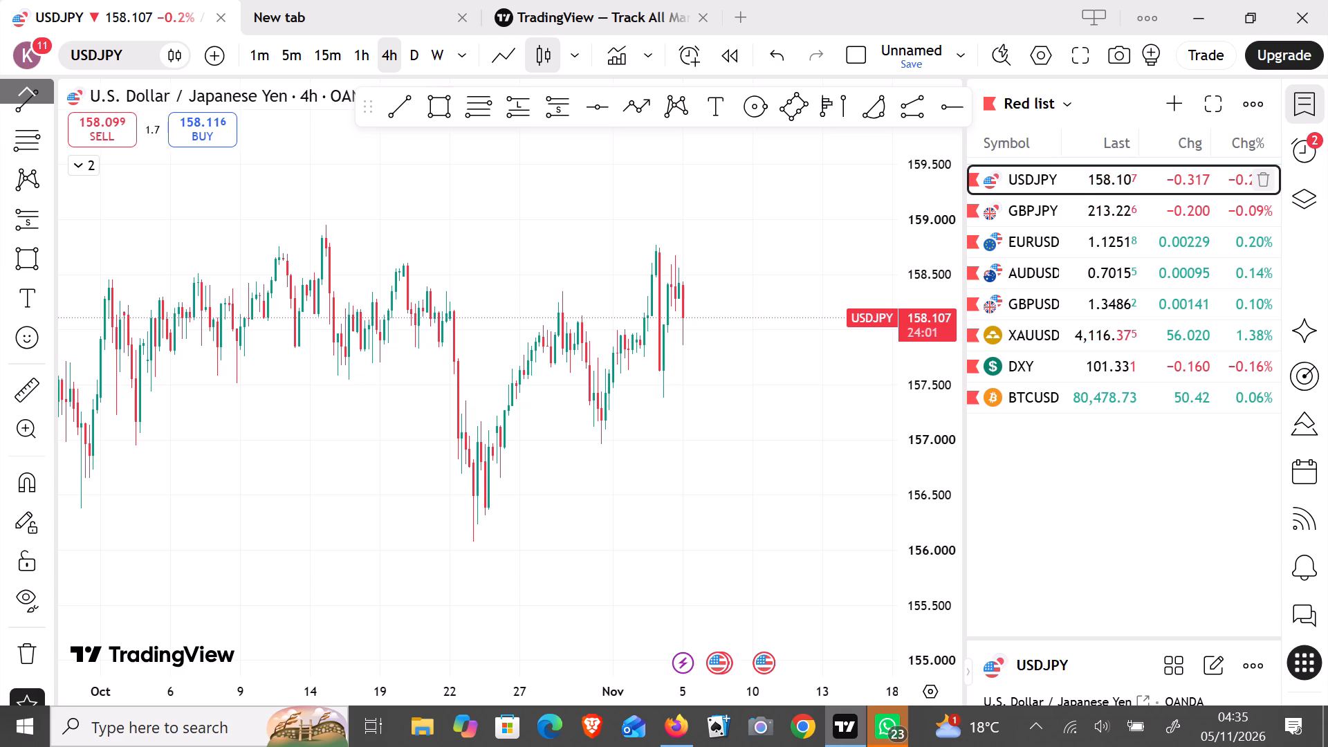
scroll(939, 405, down, 3)
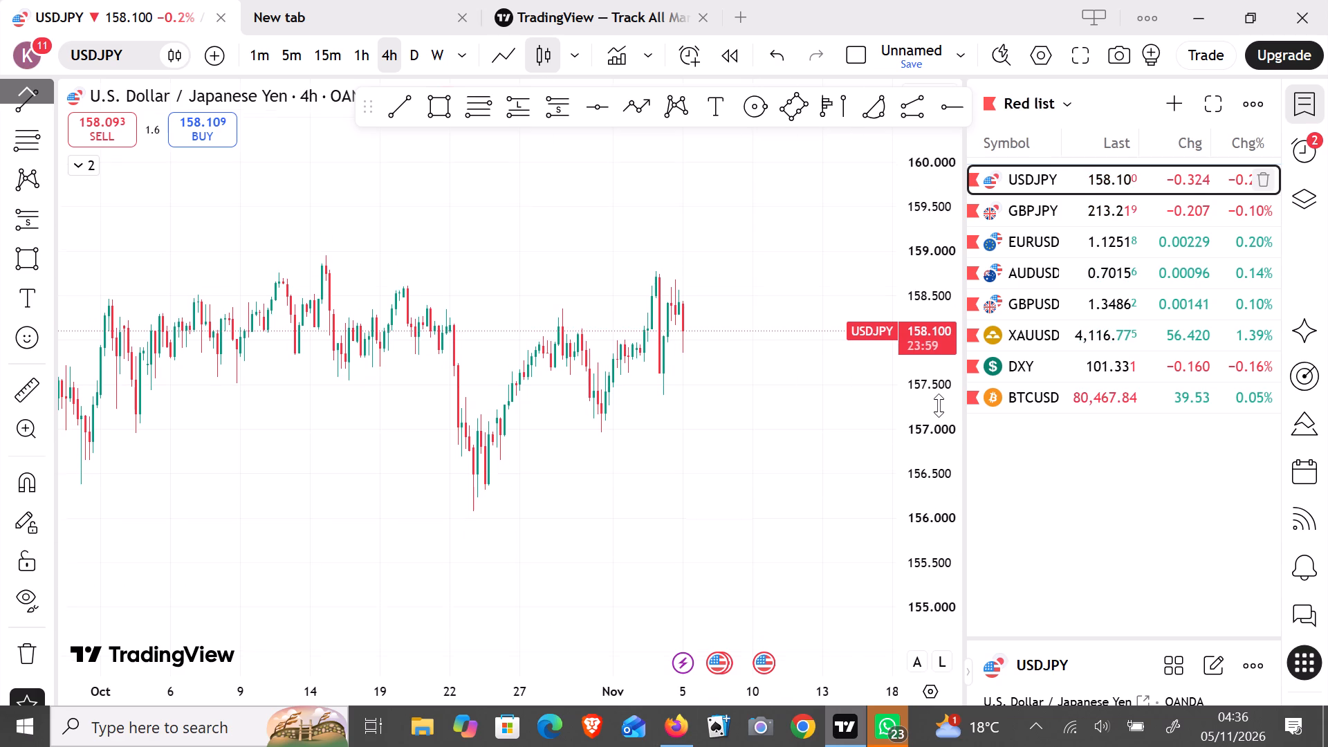
scroll(939, 405, down, 3)
Examine the USDJPY price structure on the 1-hour timeframe and again on the weekly timeframe.
double_click(376, 50)
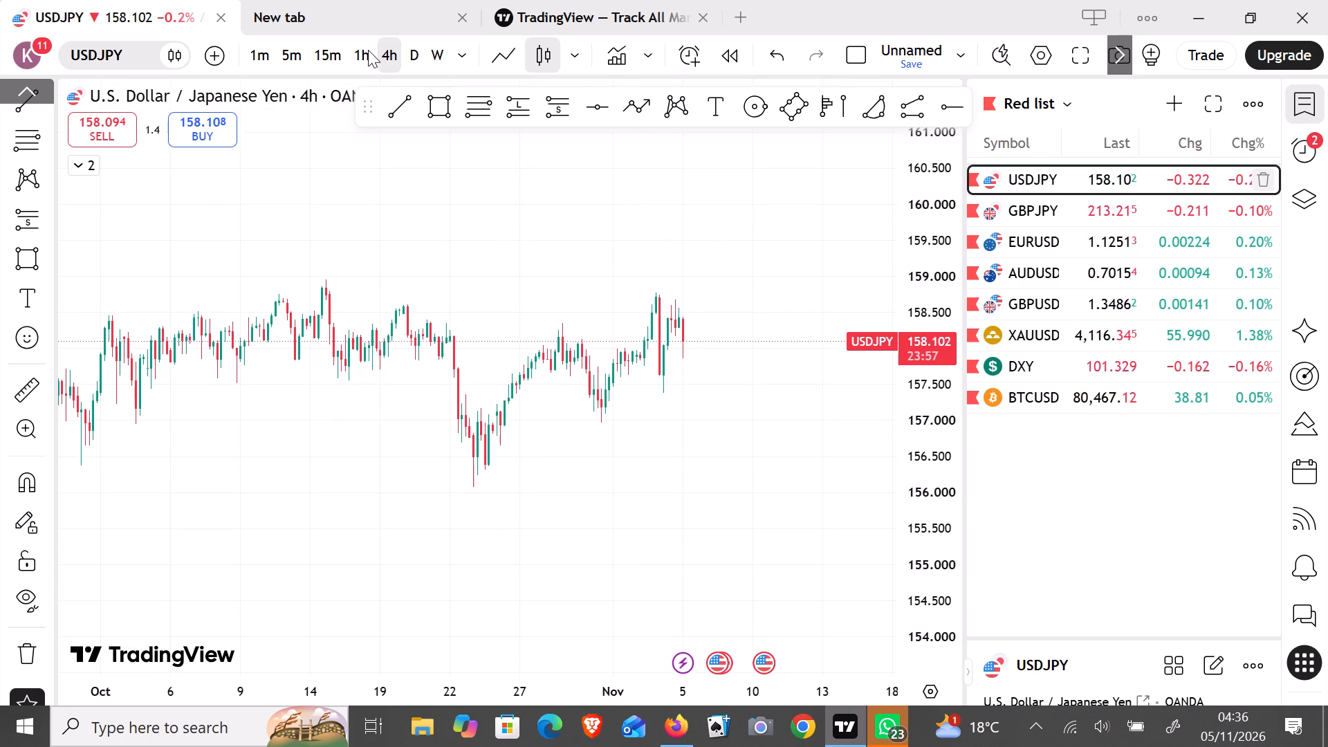
click(368, 50)
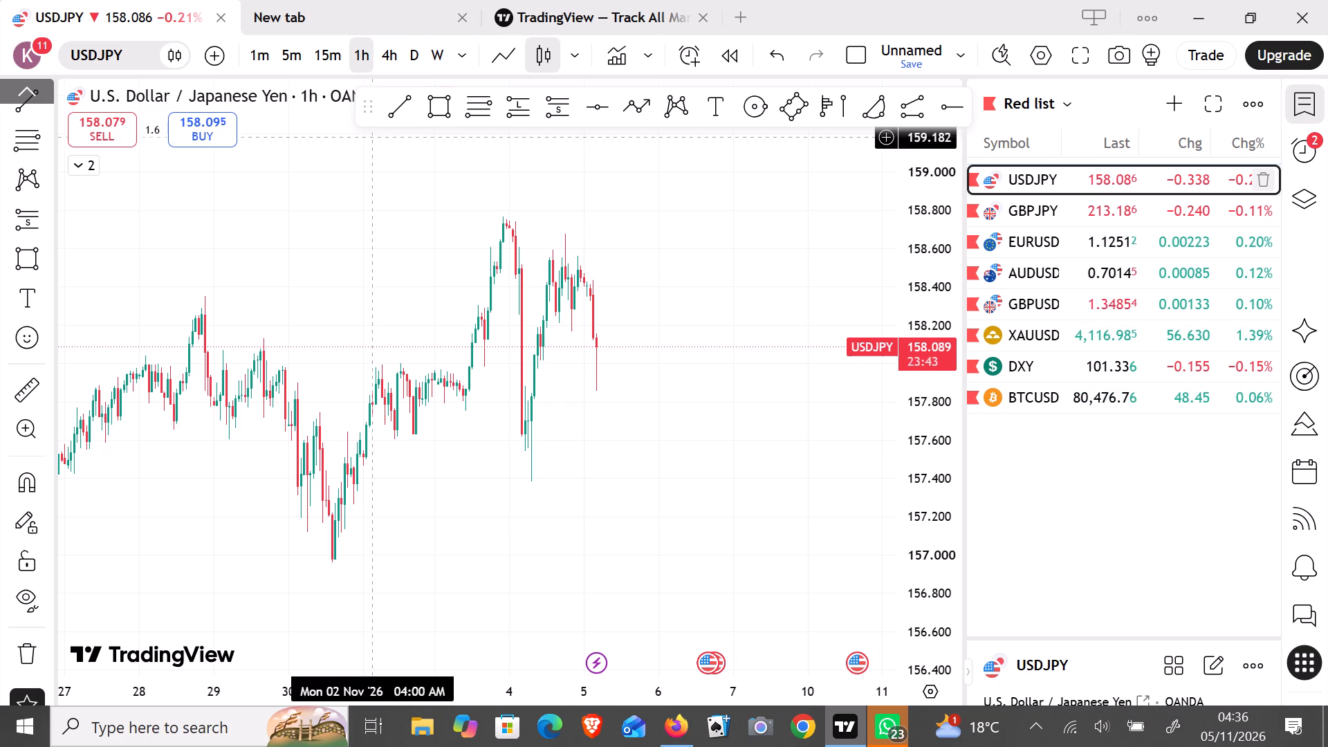
click(439, 53)
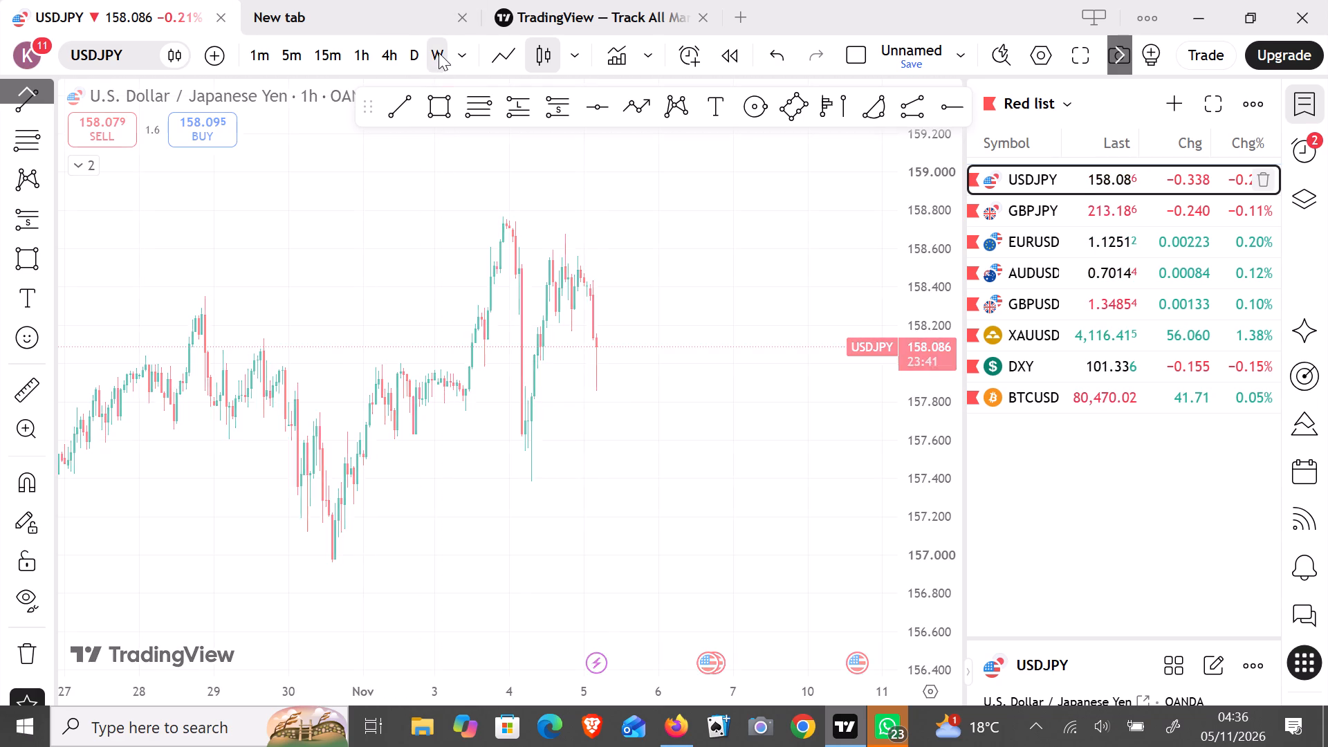
key(alt+r)
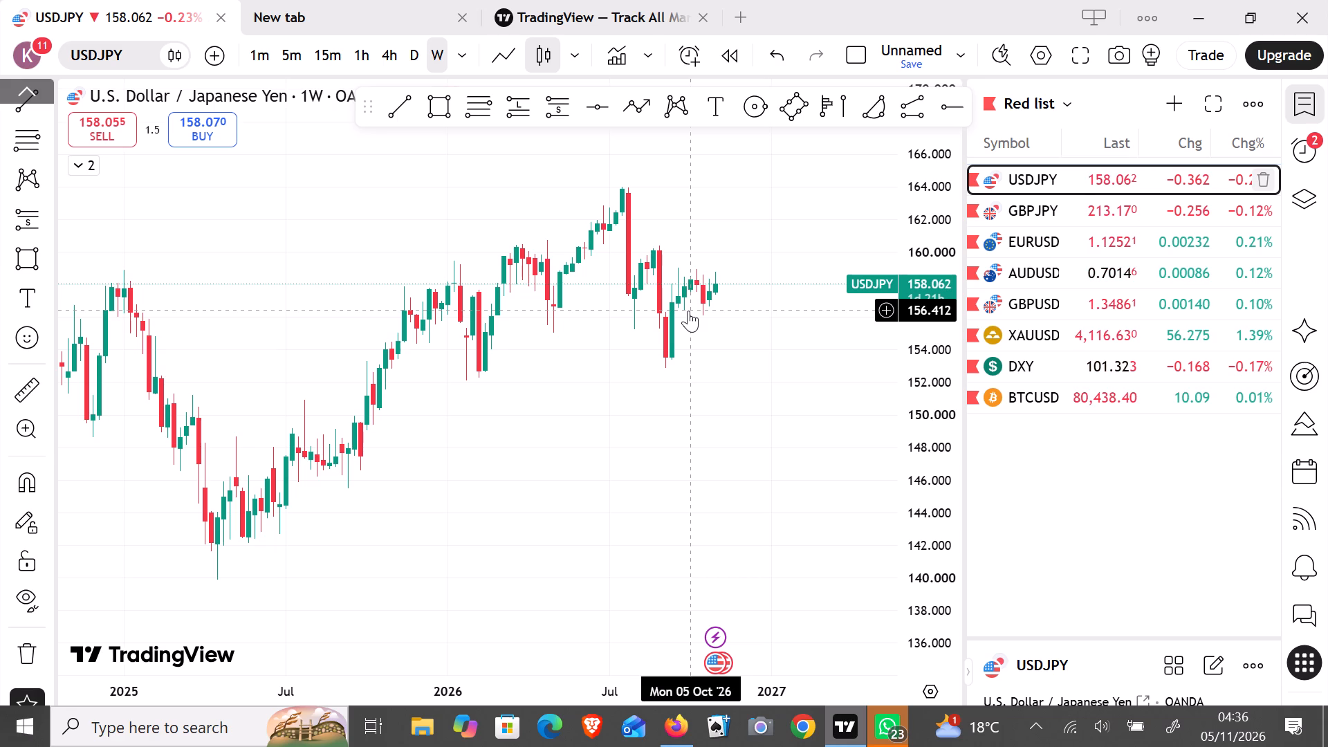
On the daily timeframe, shorten the lower range line at 156.371 so it ends at the late-October low.
click(416, 46)
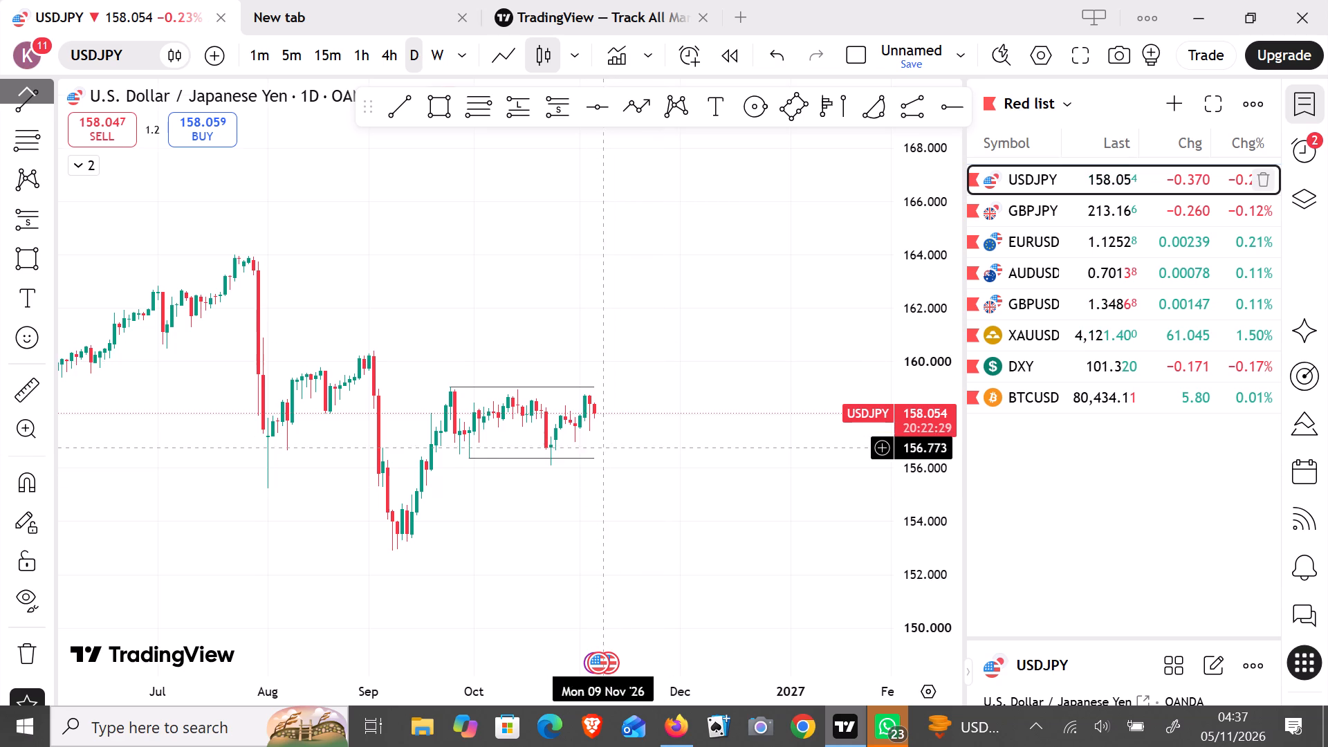
drag(595, 457, 563, 456)
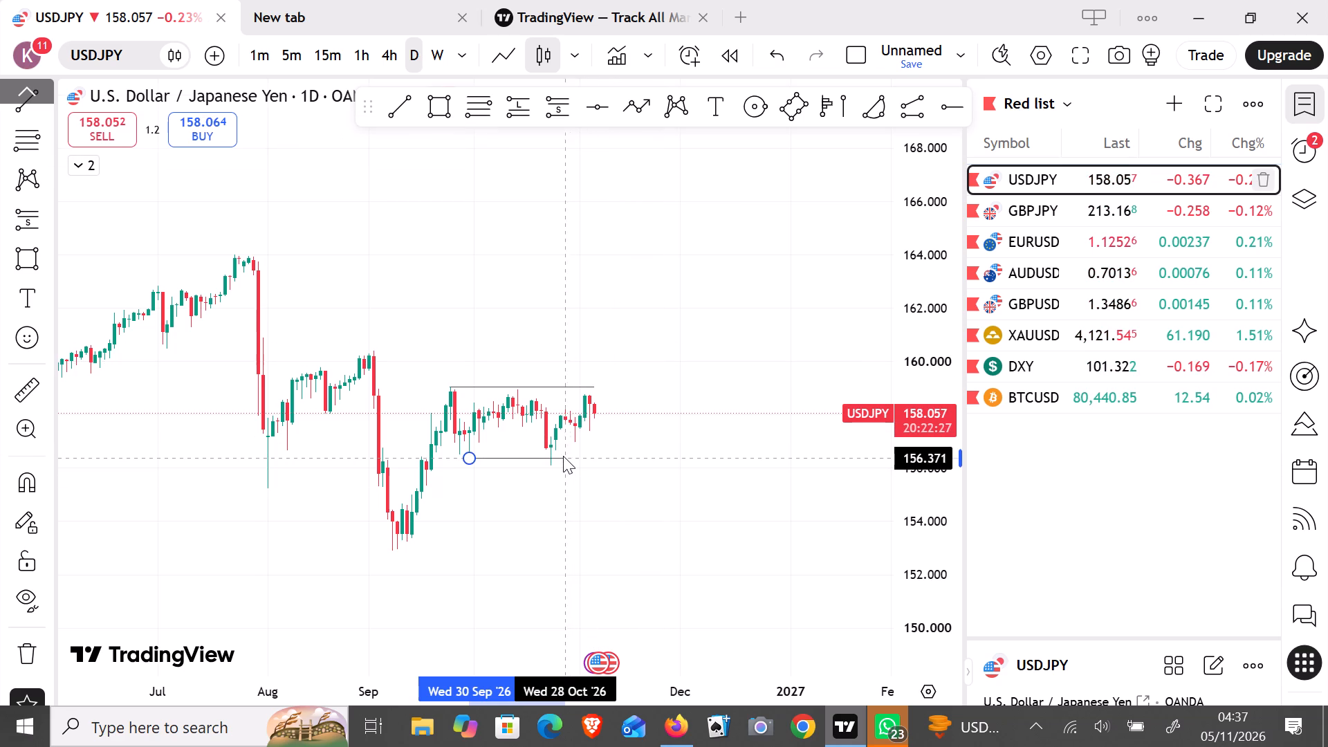
drag(563, 456, 553, 456)
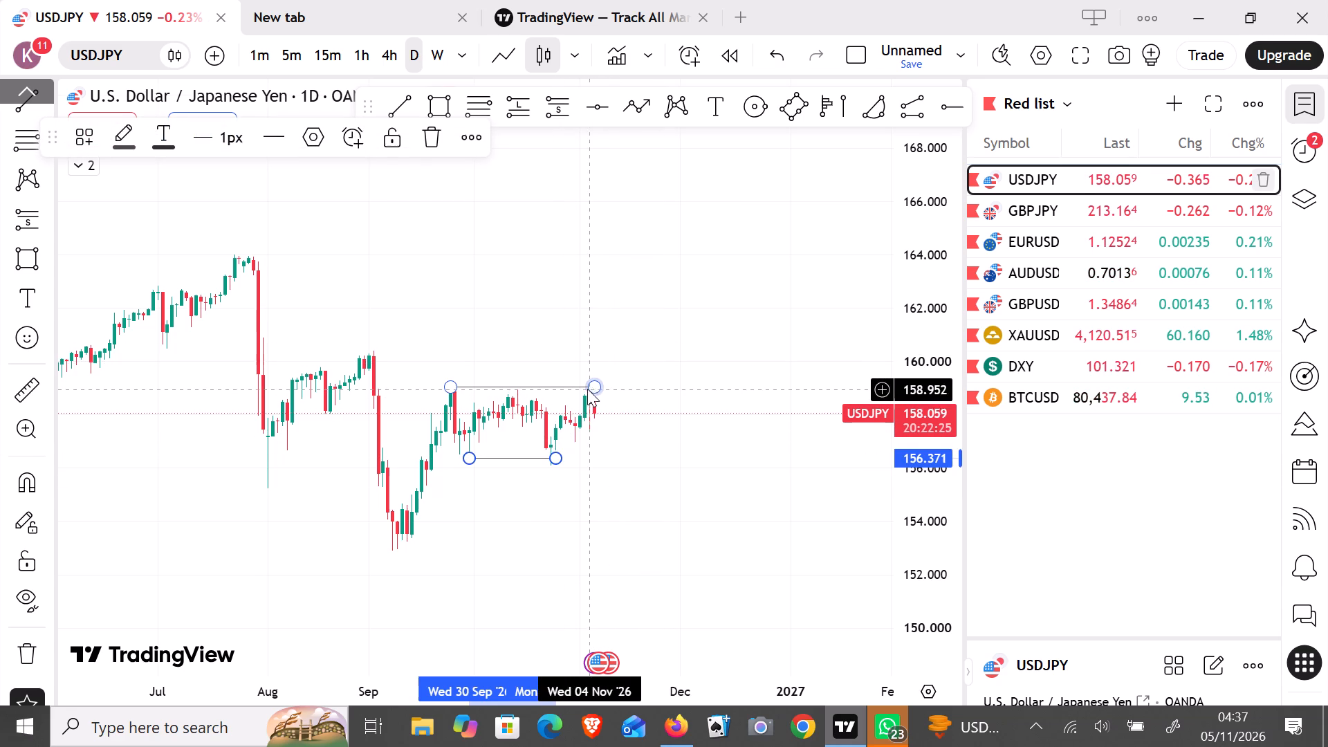
click(596, 388)
click(658, 433)
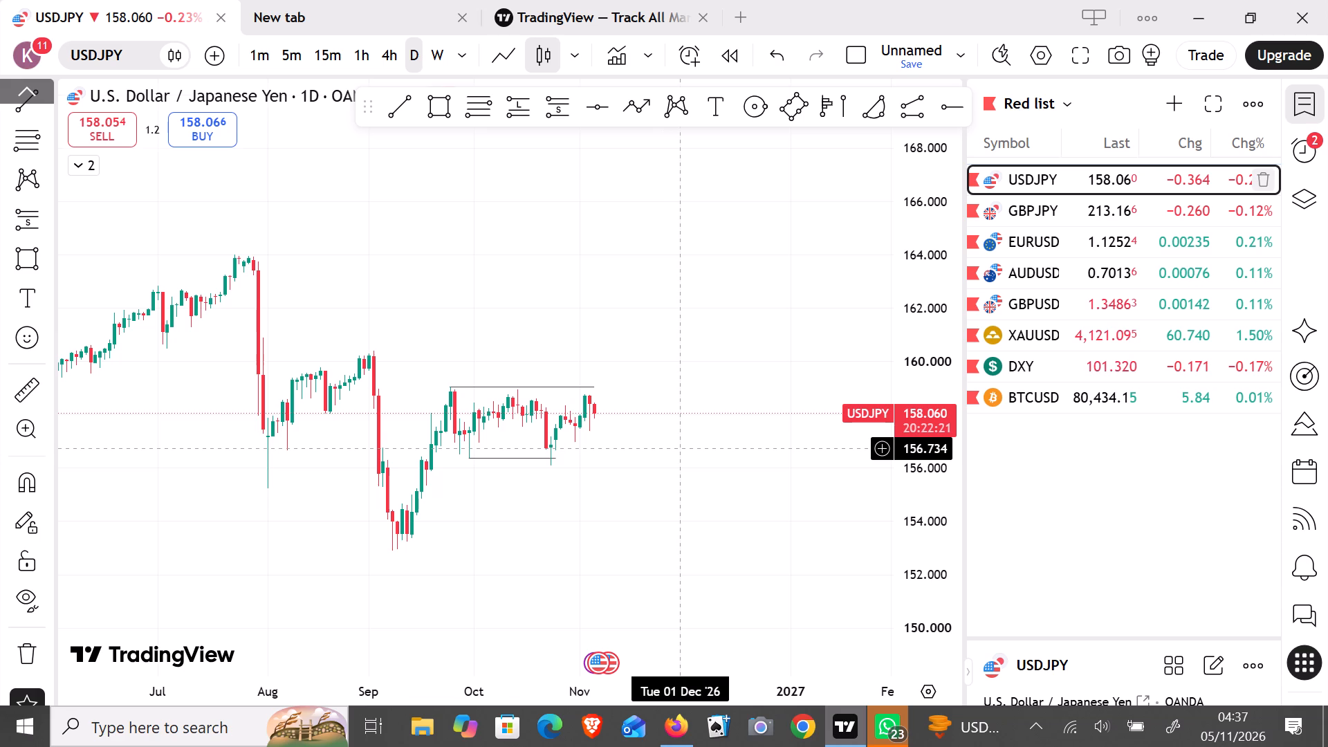
Apply the Lsp drawing template to the upper range line at 159.043.
click(535, 388)
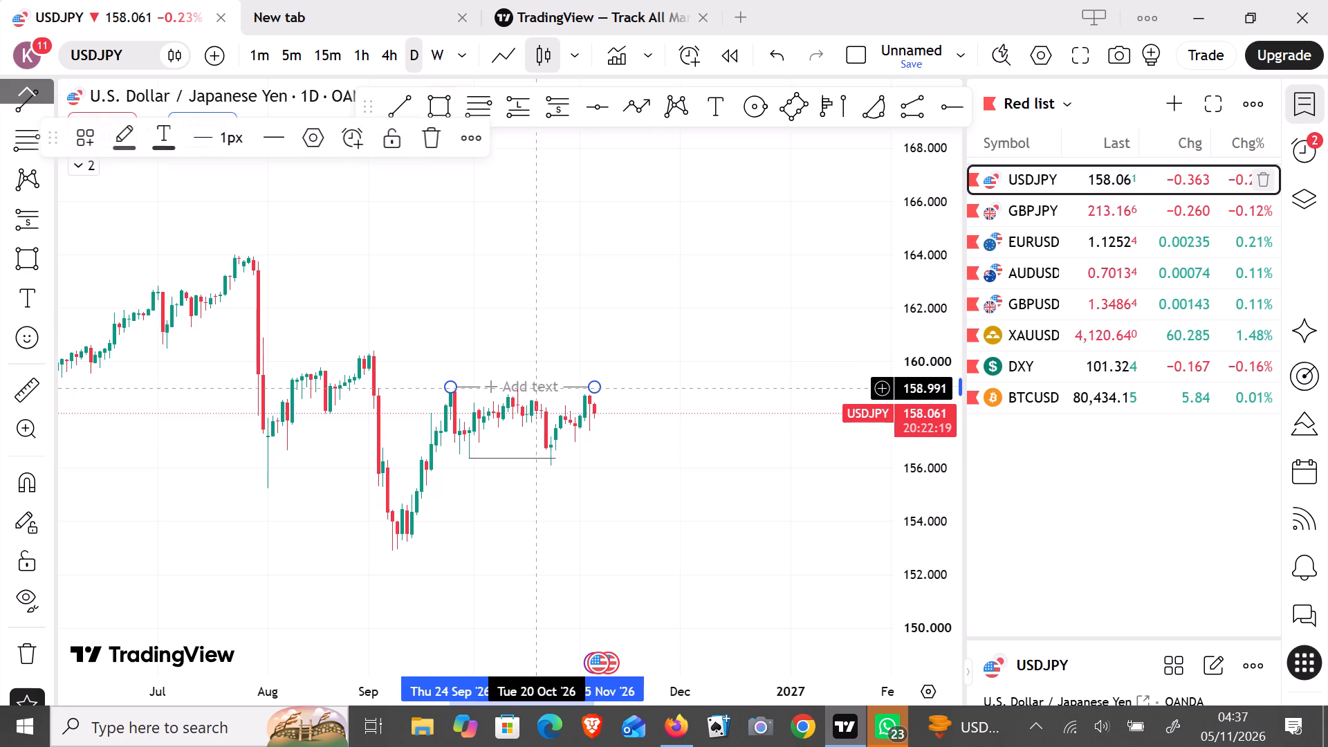
click(89, 133)
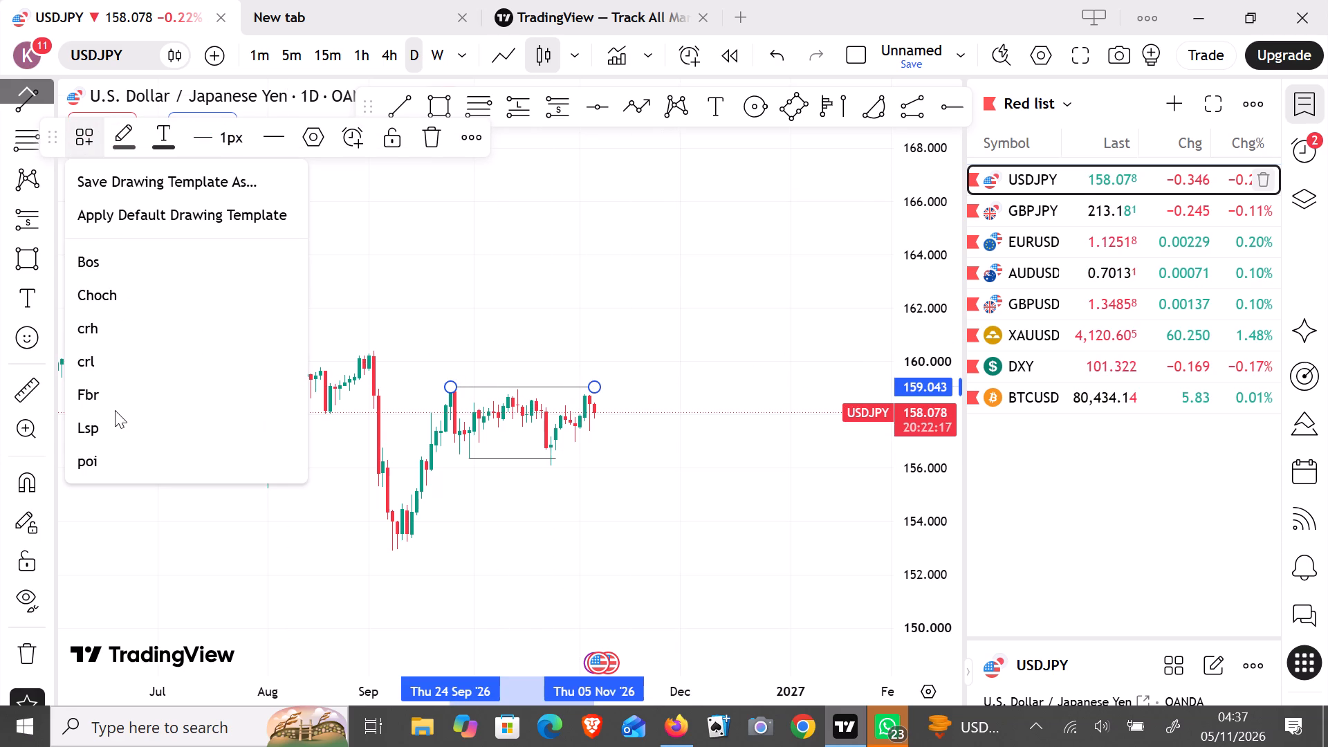
click(109, 425)
click(645, 463)
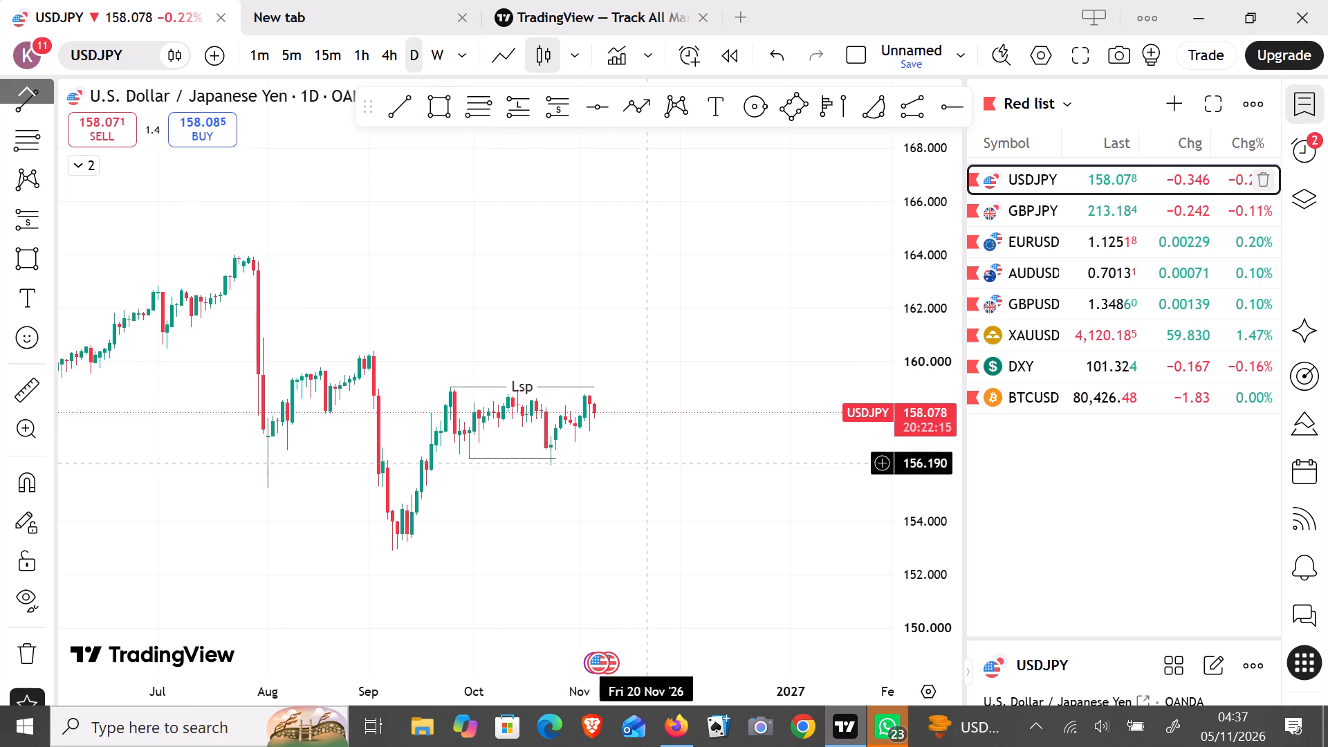
On the 4-hour timeframe, draw a level line at about 158.60 from the 20 October high to the 3 November rally.
click(387, 55)
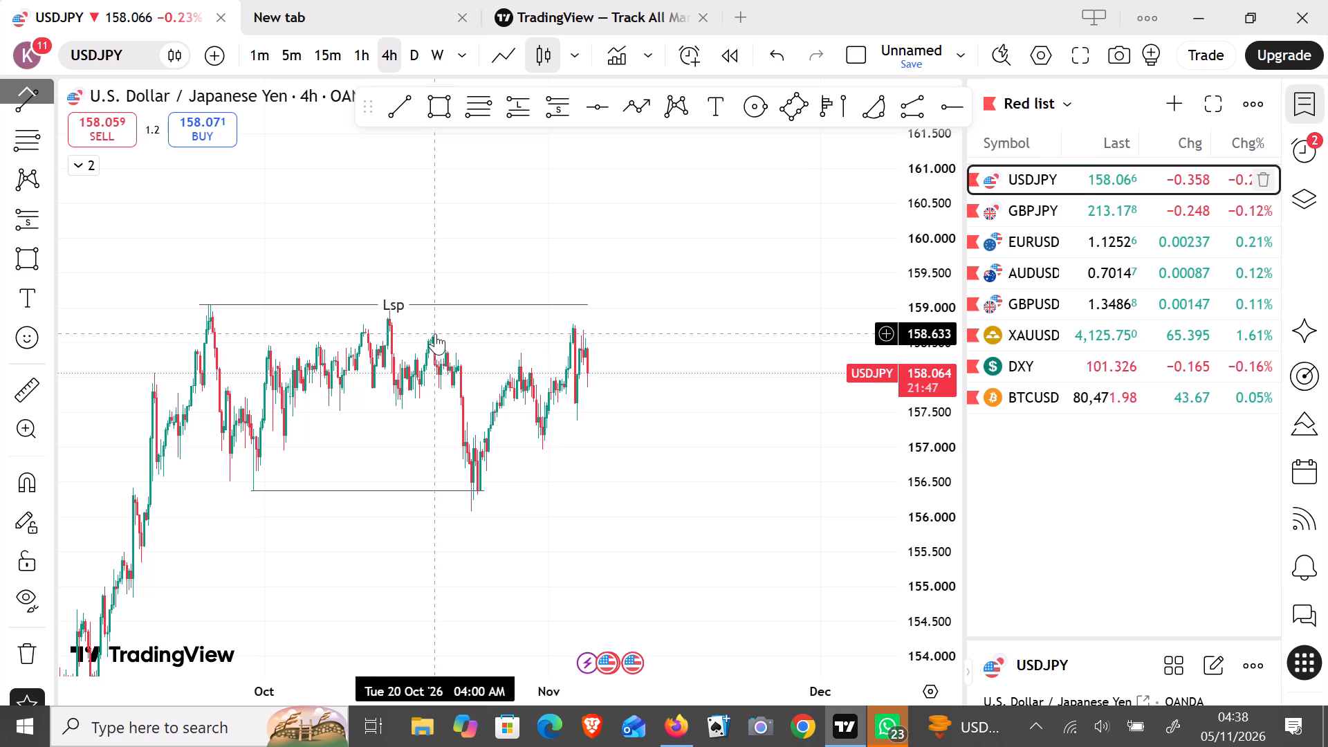
click(403, 109)
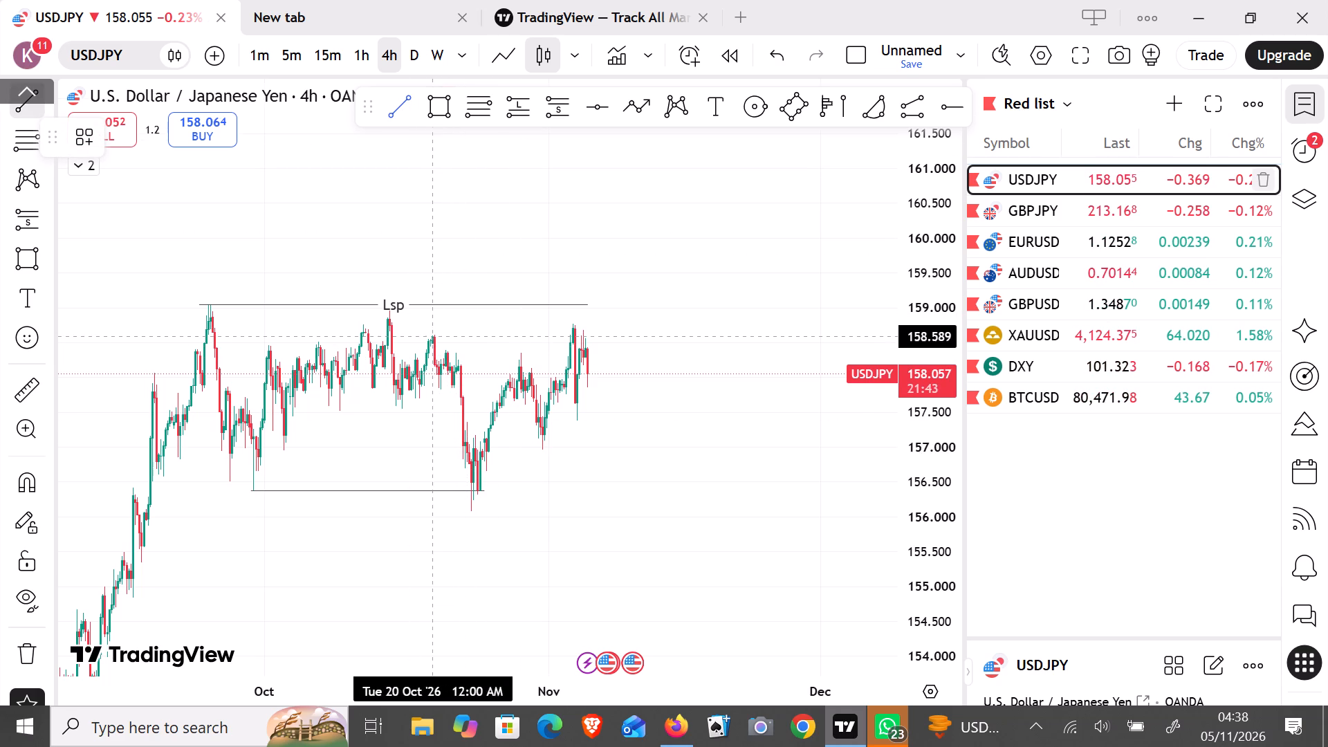
drag(432, 334, 521, 339)
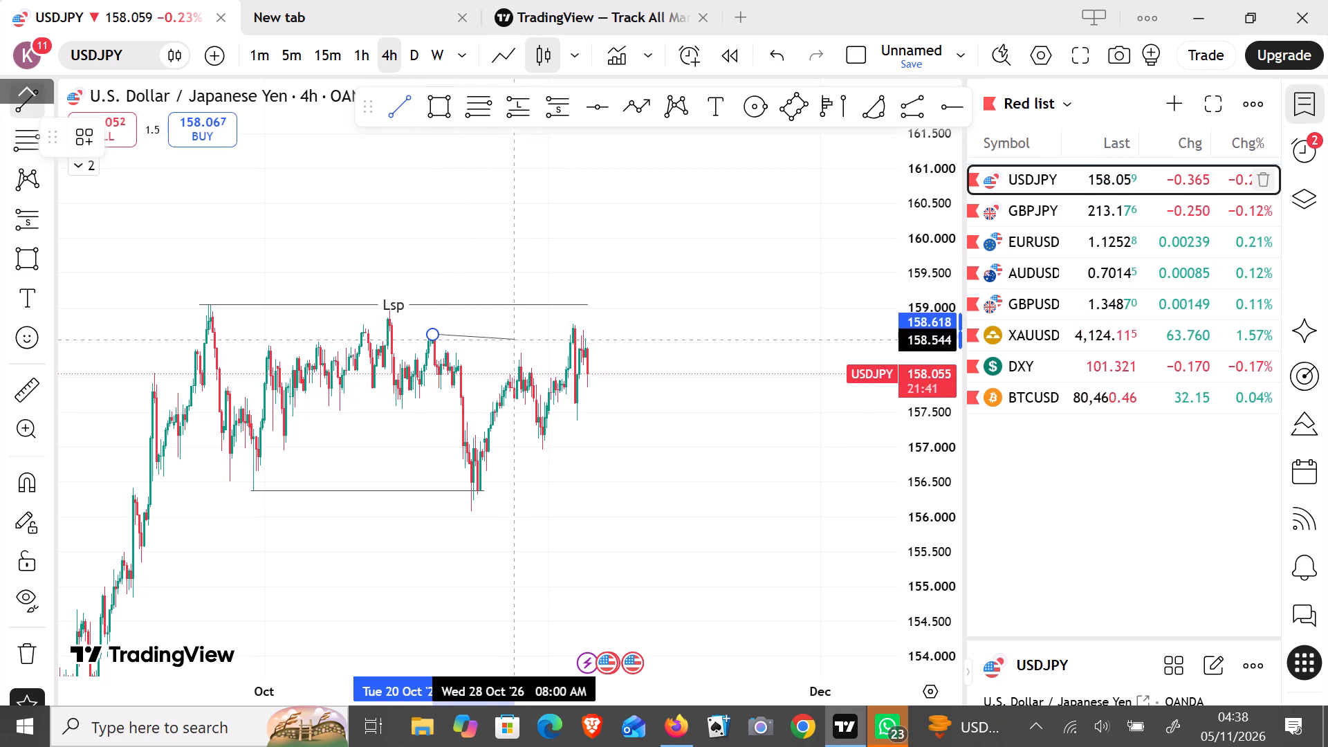
drag(521, 339, 572, 333)
shift+click(572, 333)
click(643, 403)
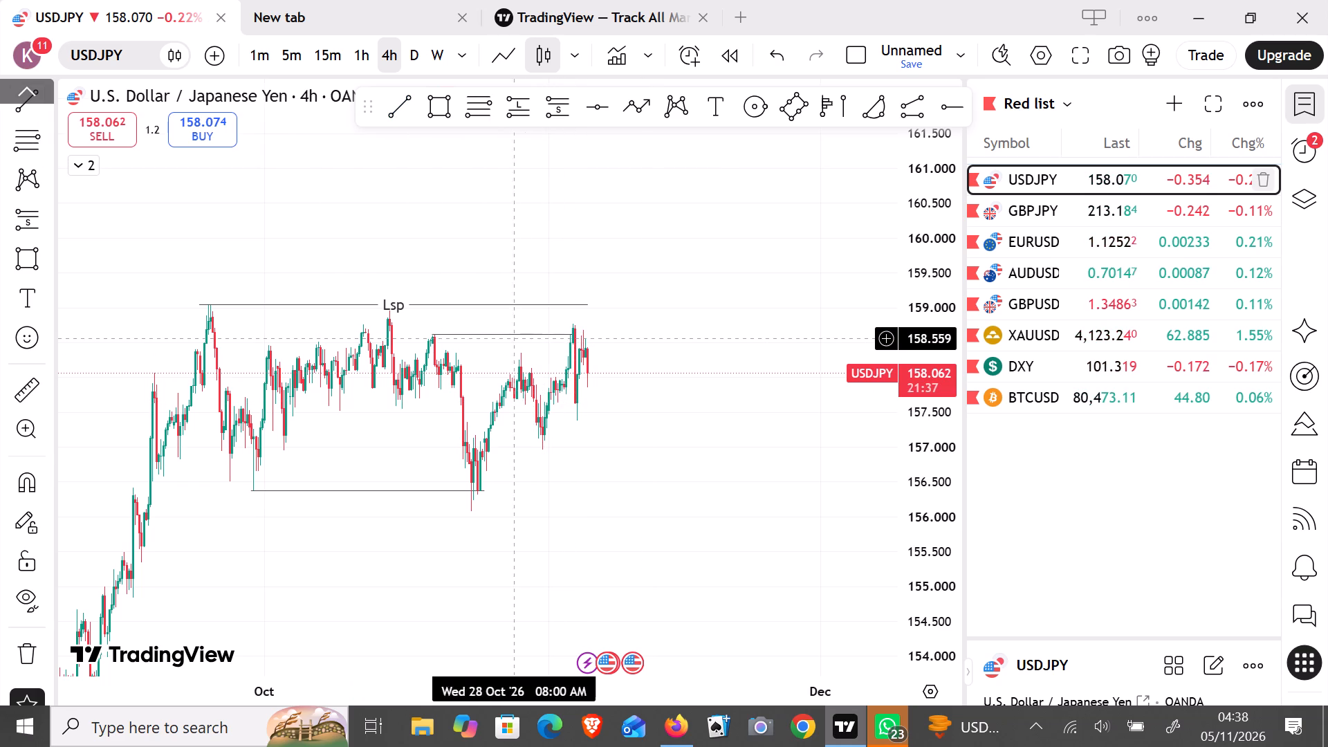
click(434, 335)
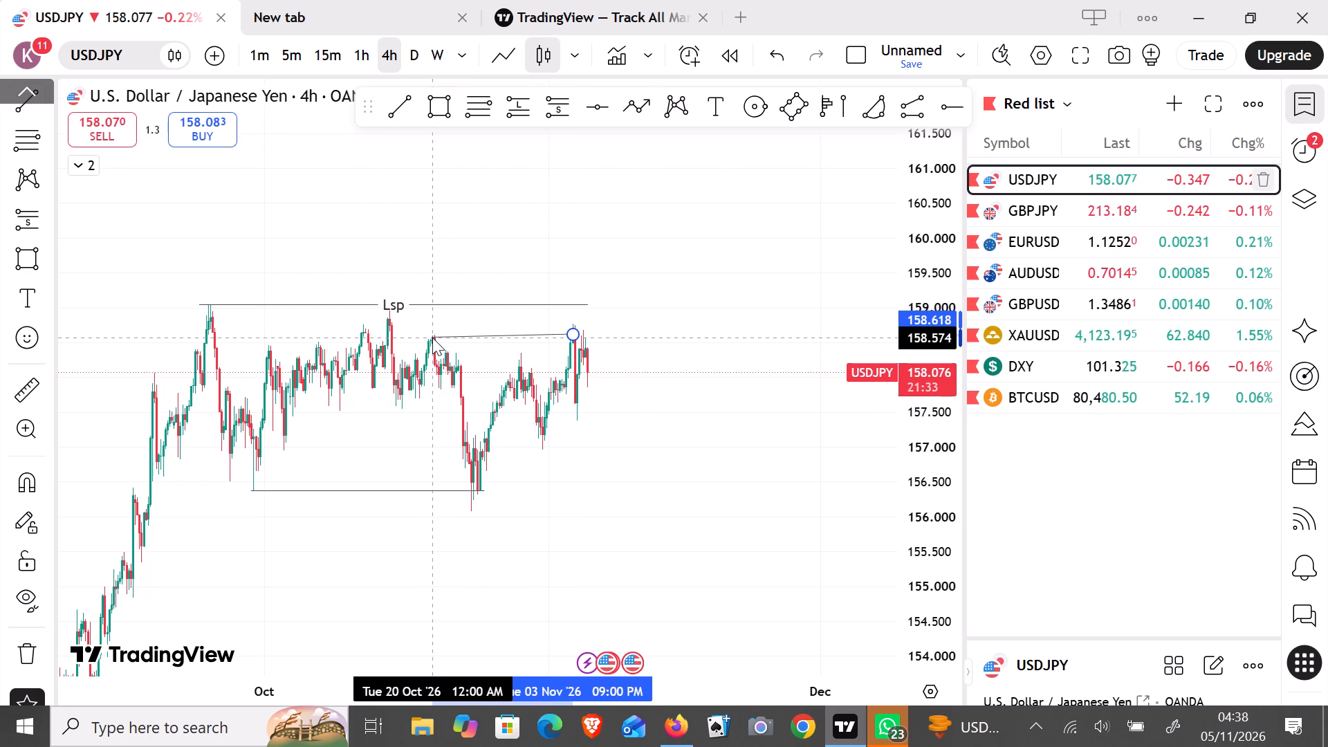
click(574, 336)
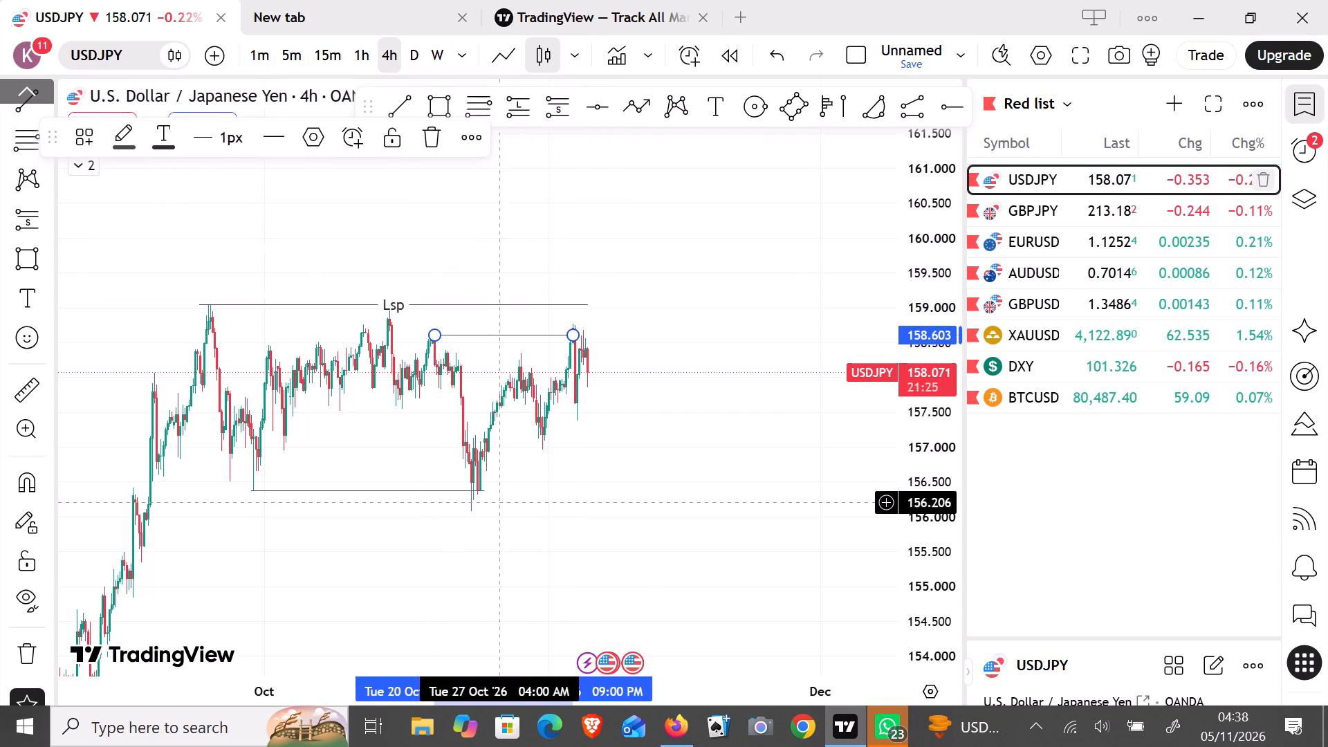
Apply the Bos drawing template to the new line at about 158.60.
click(488, 335)
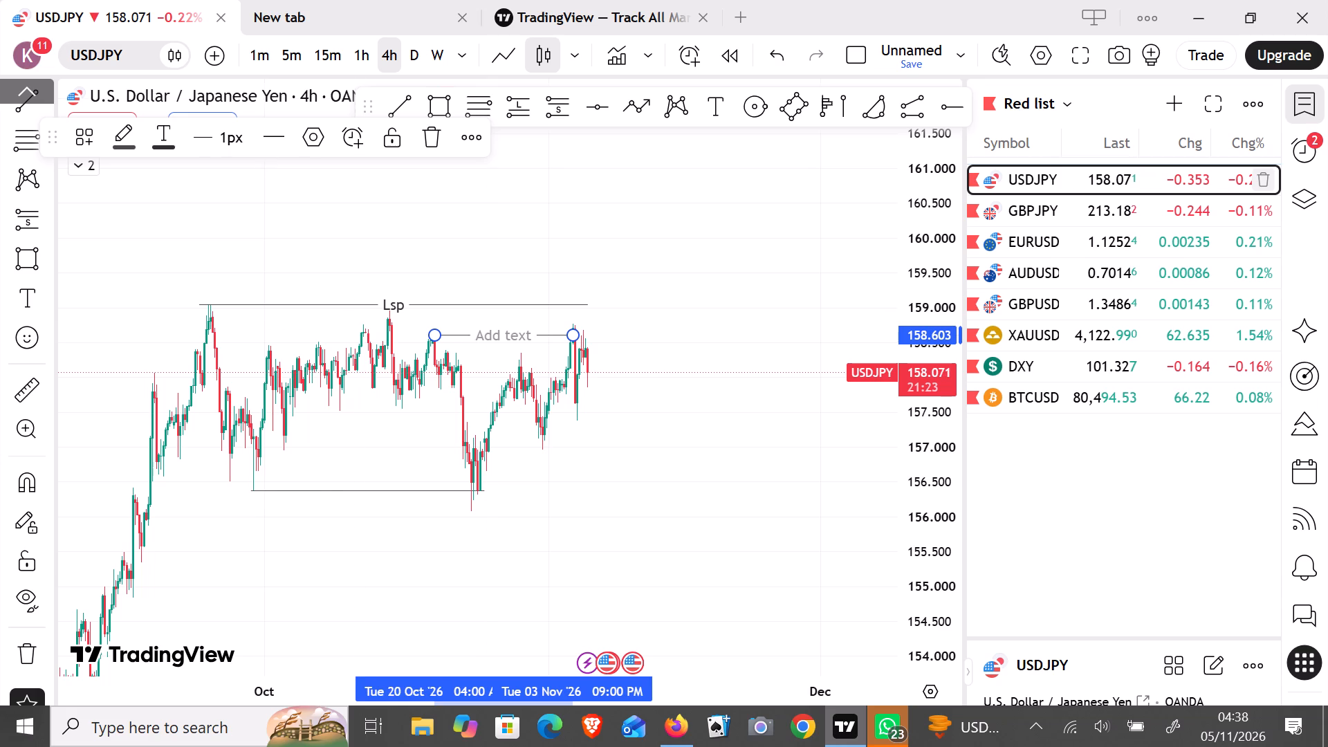
click(74, 140)
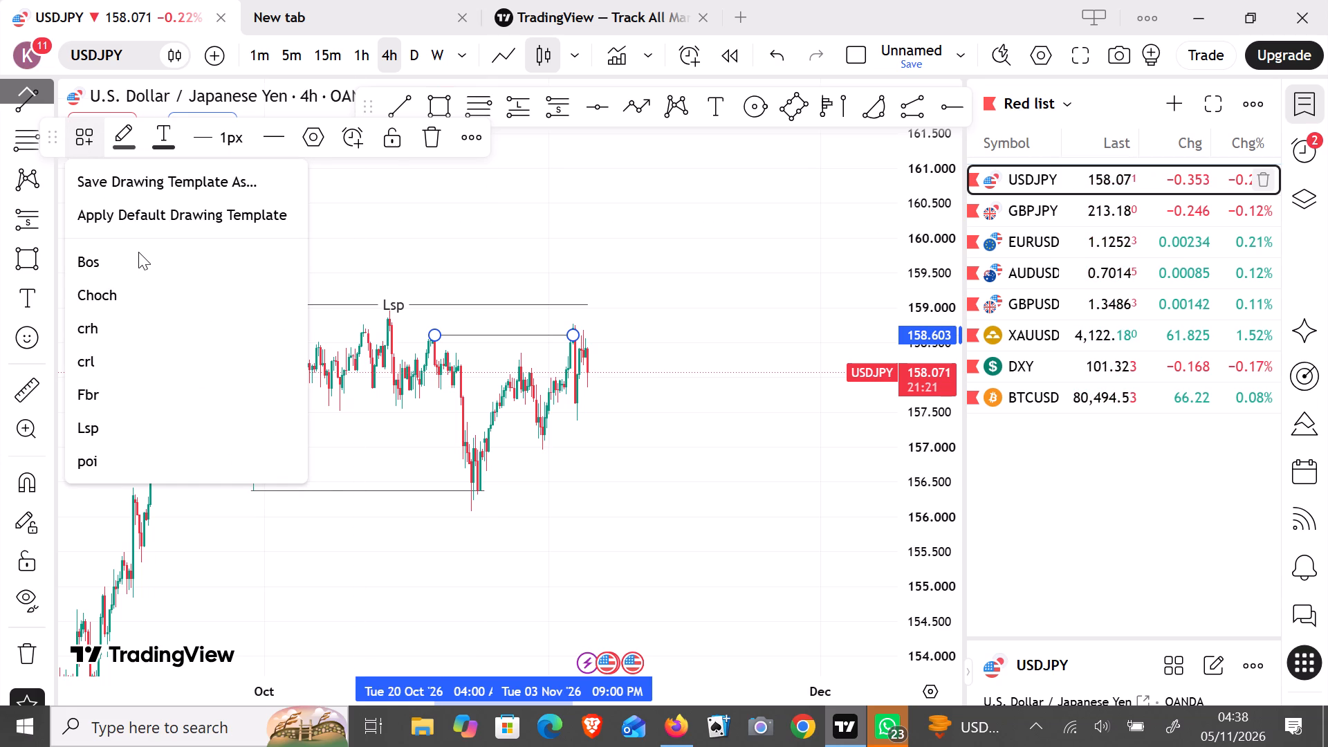
click(138, 252)
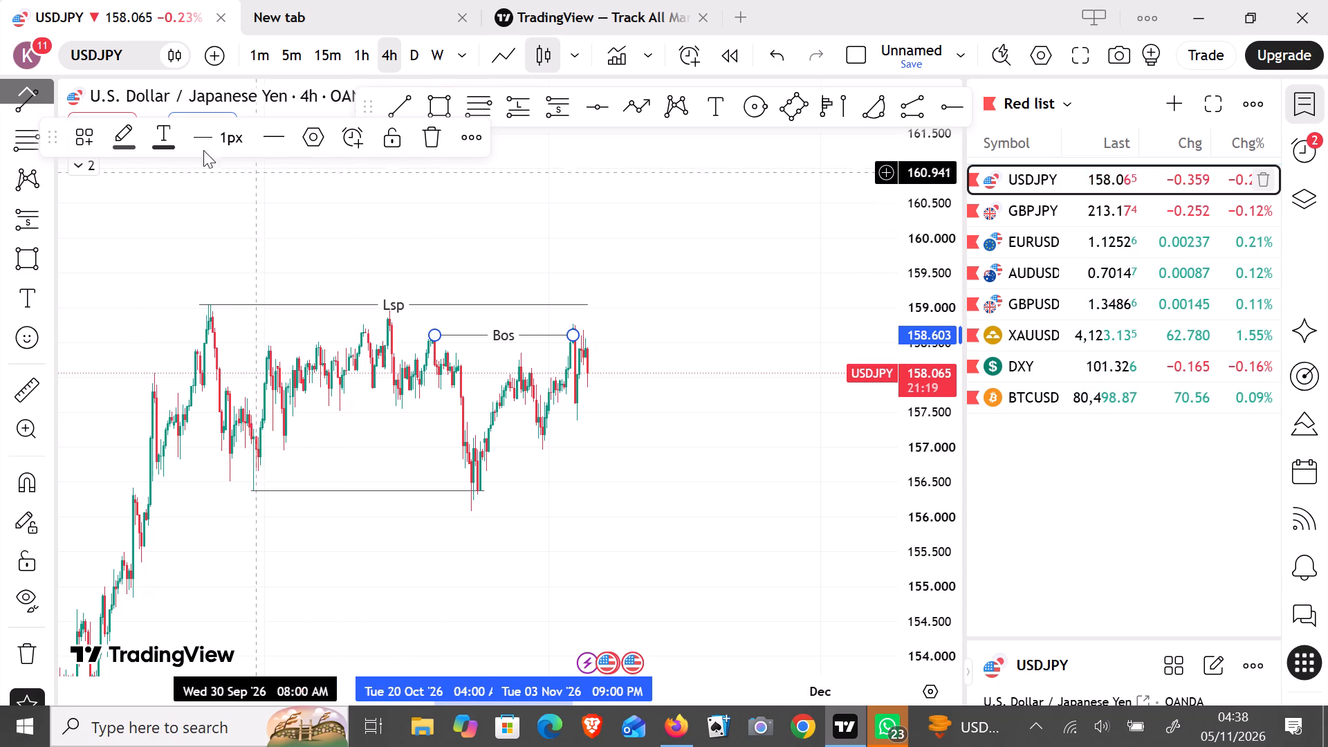
click(387, 230)
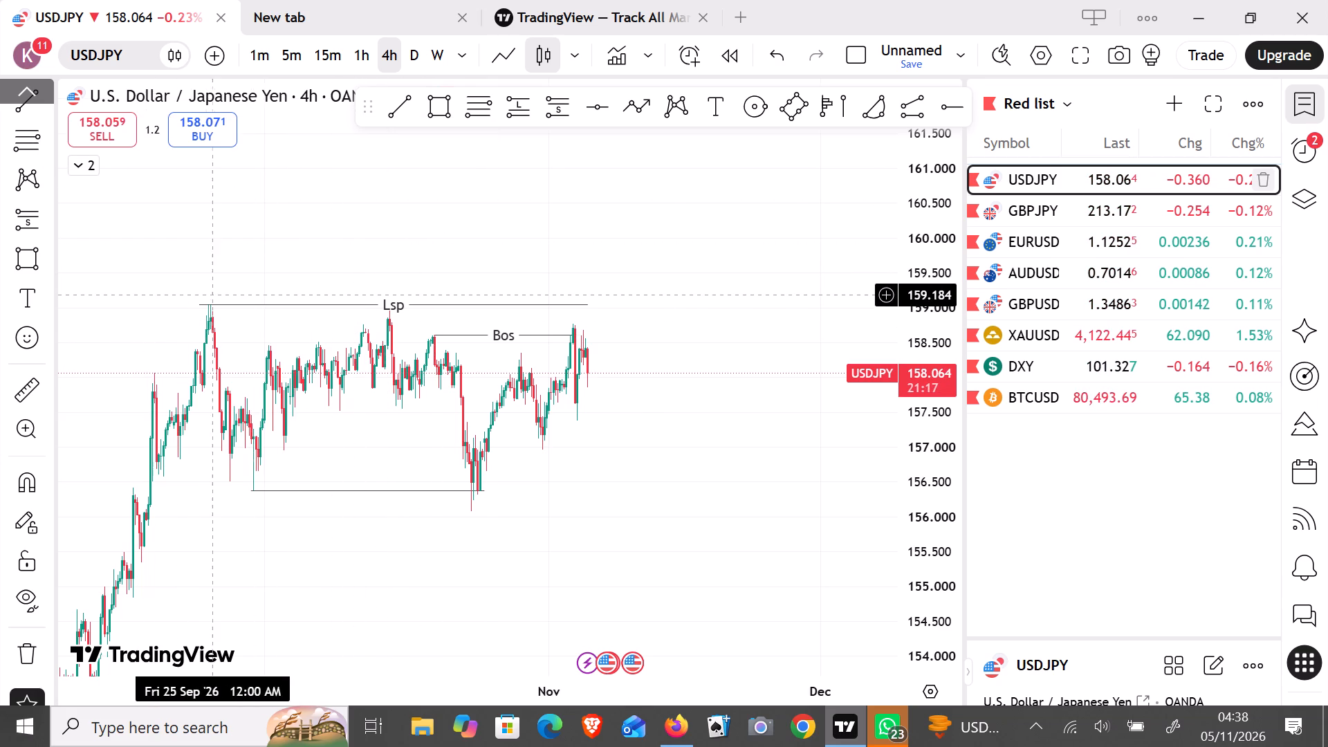
Adjust the ends of the Lsp line at 159.043 so it runs from the 24 September high to the 5 November candle.
drag(202, 302, 223, 308)
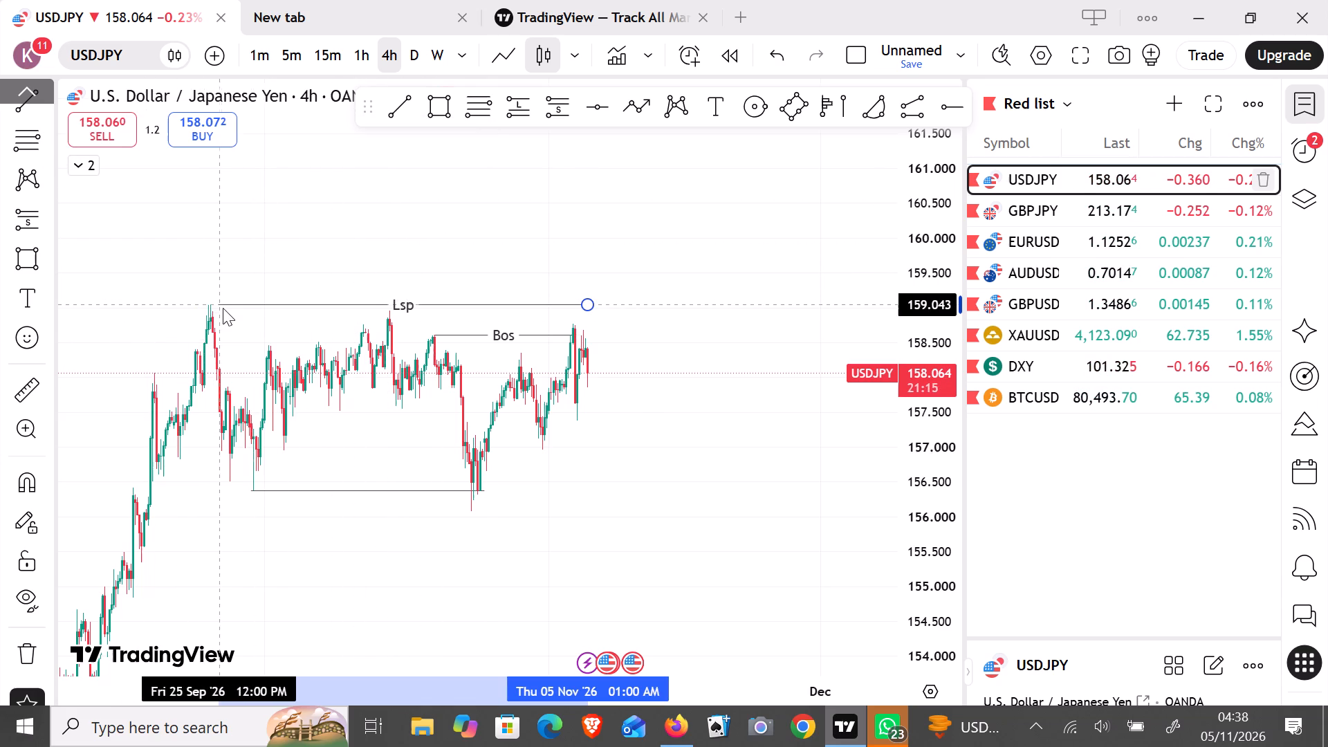
drag(223, 308, 204, 315)
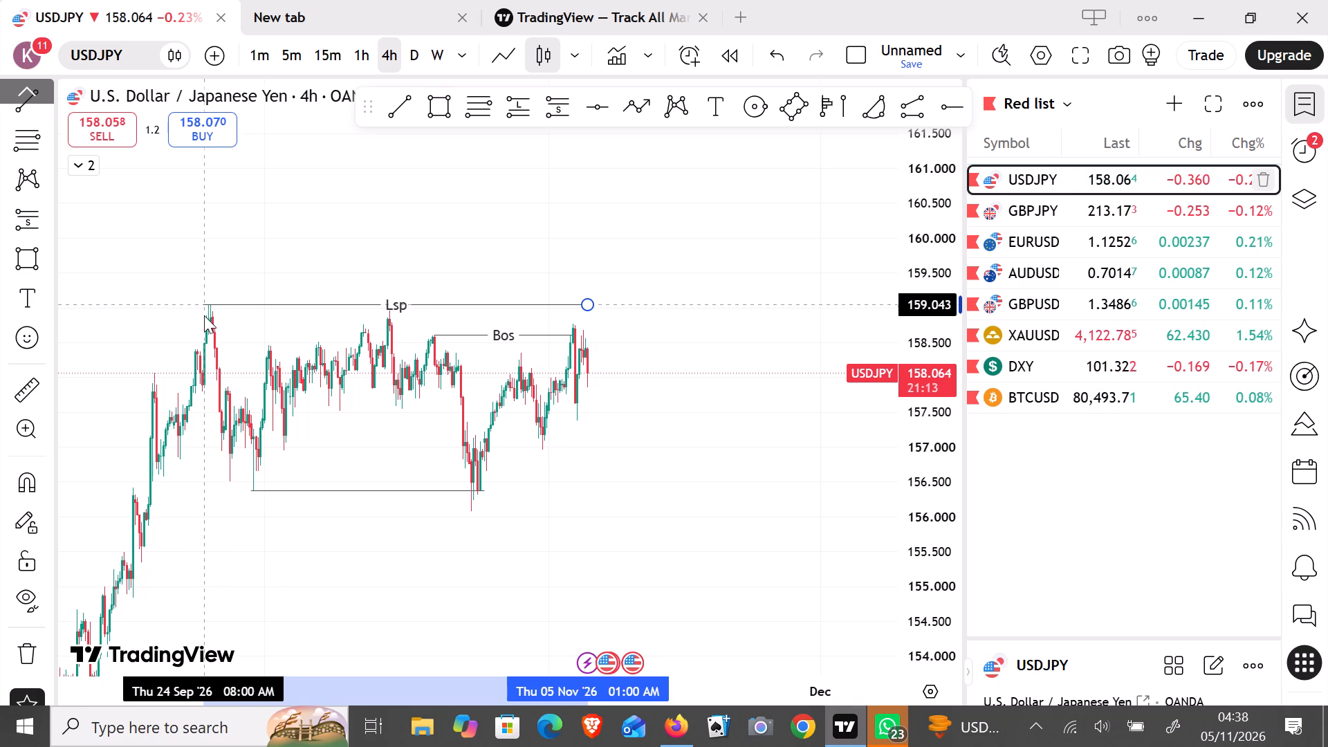
drag(204, 315, 210, 320)
click(319, 265)
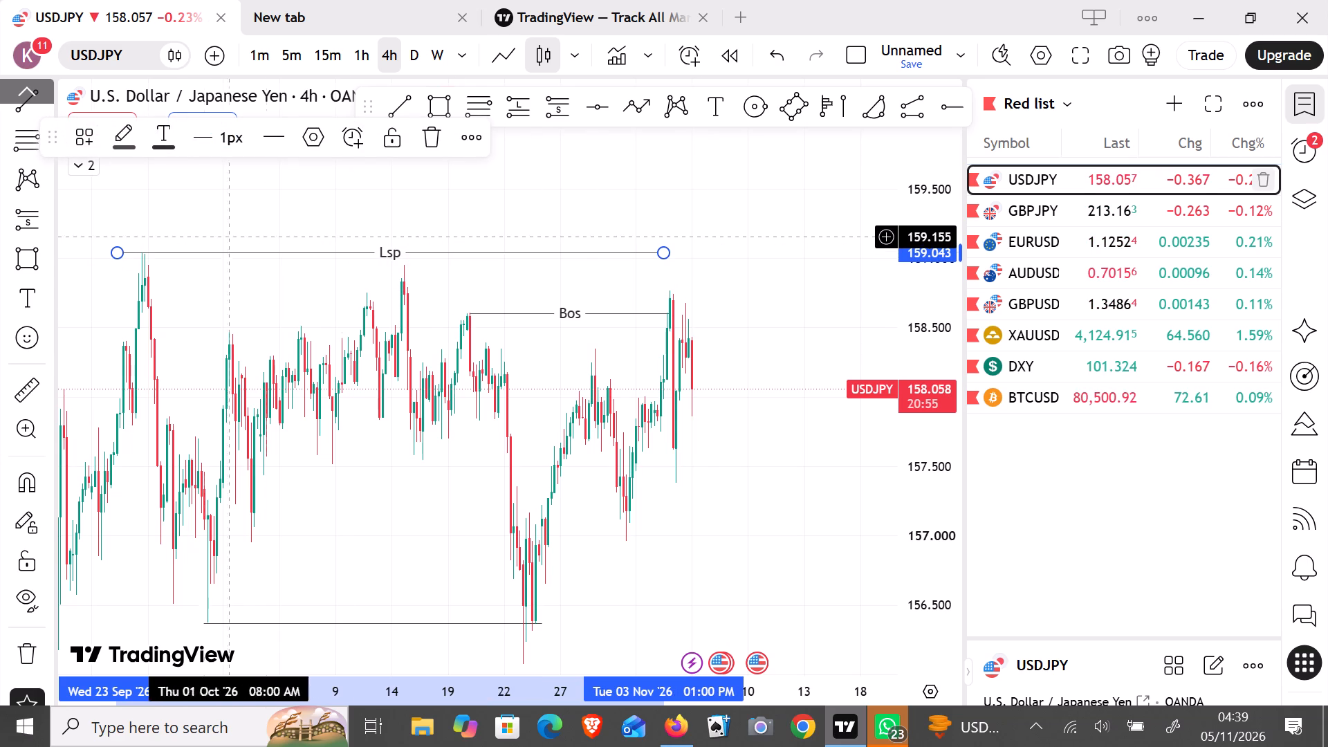
drag(122, 252, 127, 252)
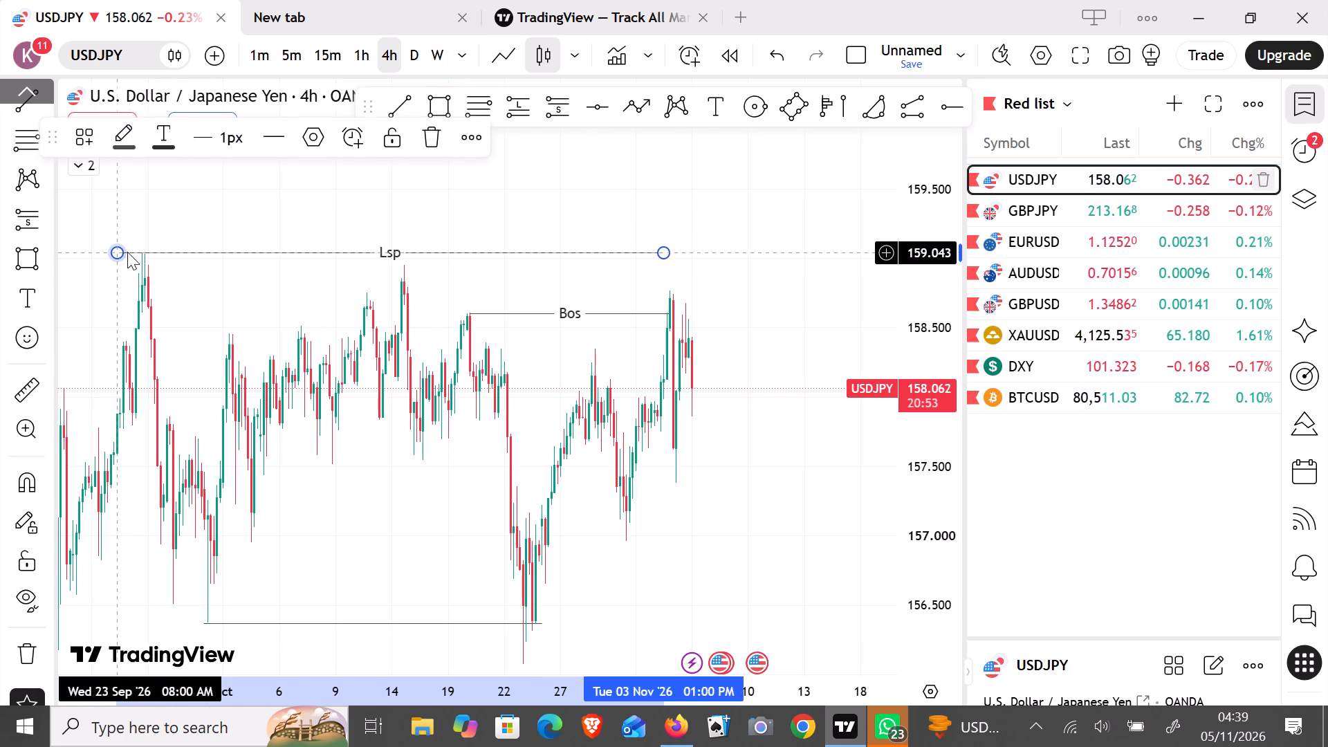
drag(127, 252, 142, 252)
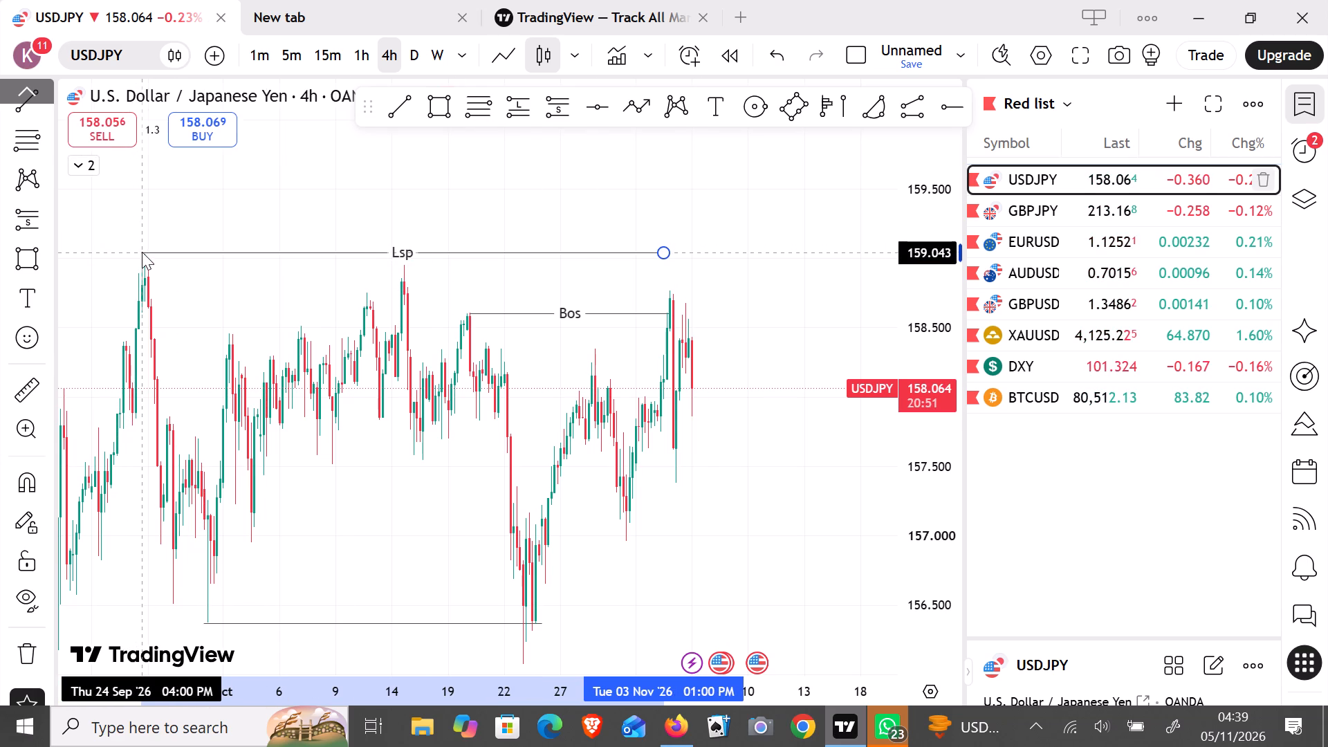
drag(142, 252, 141, 253)
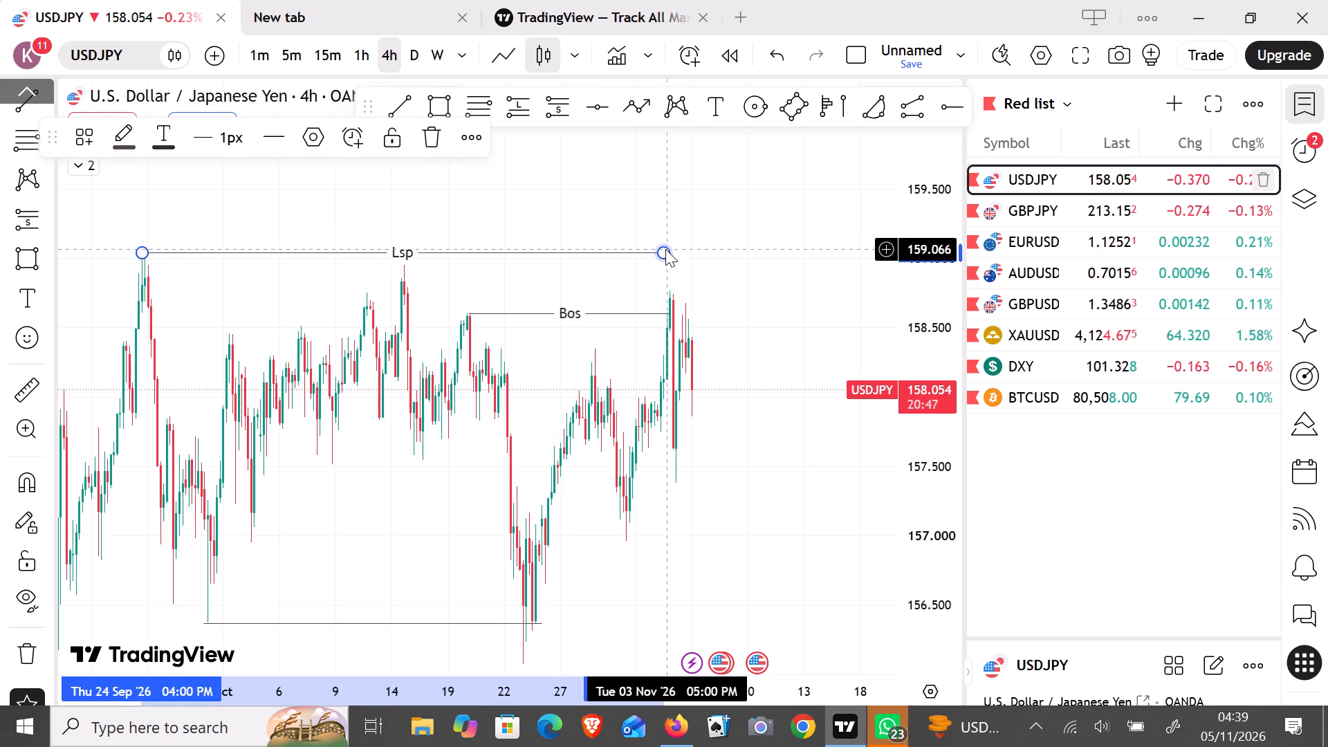
drag(665, 249, 693, 249)
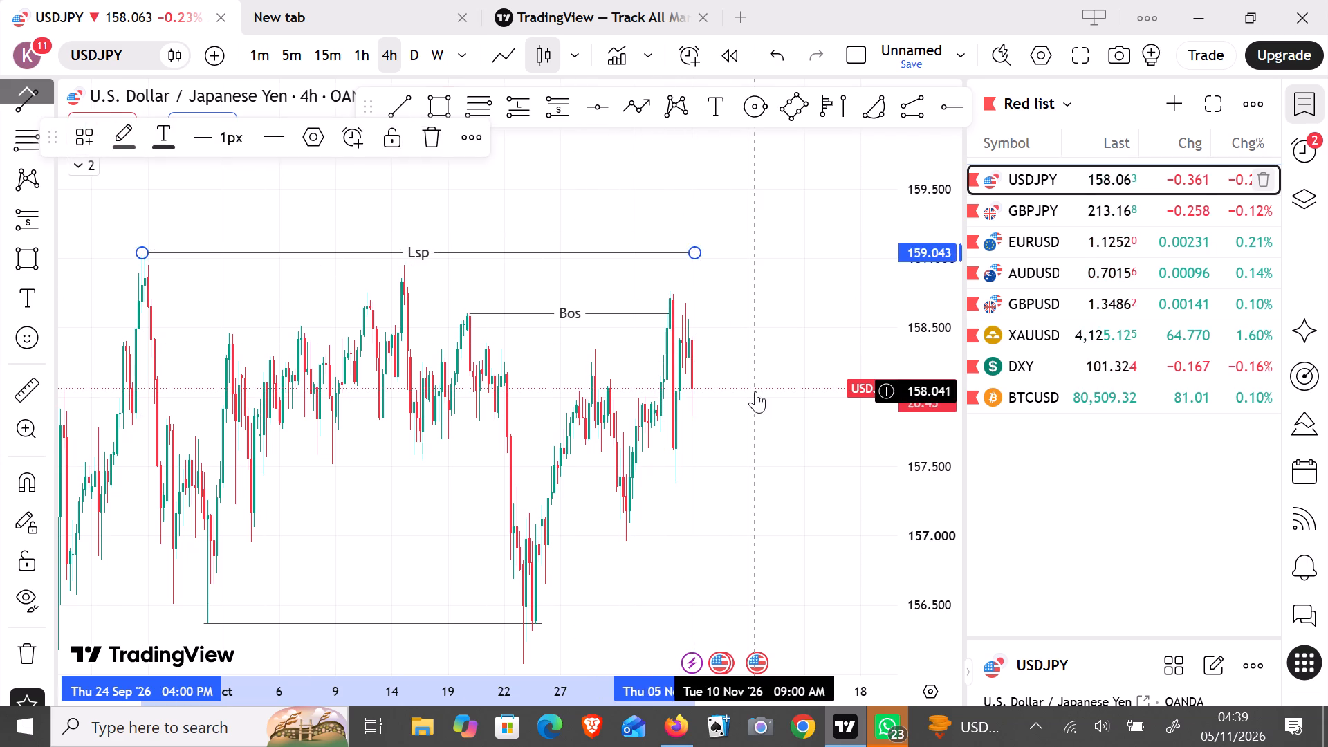
click(755, 391)
click(780, 386)
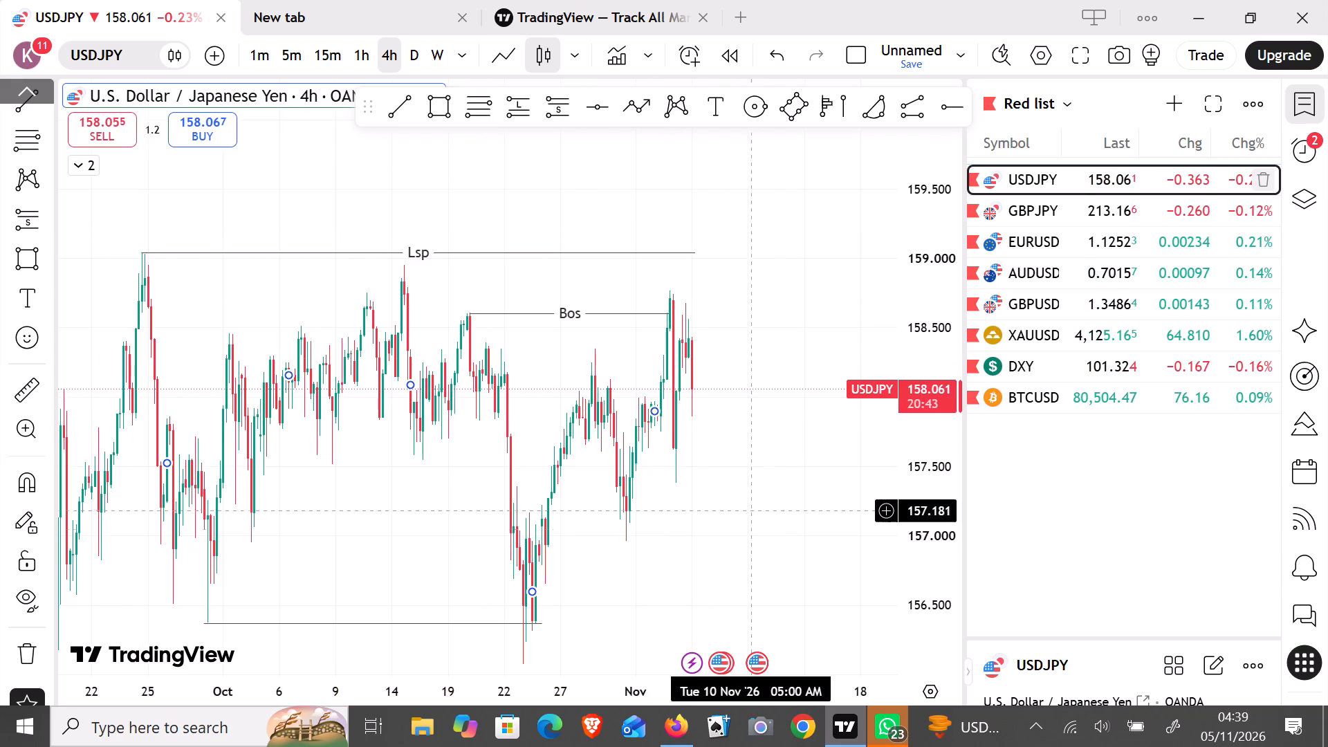
click(756, 529)
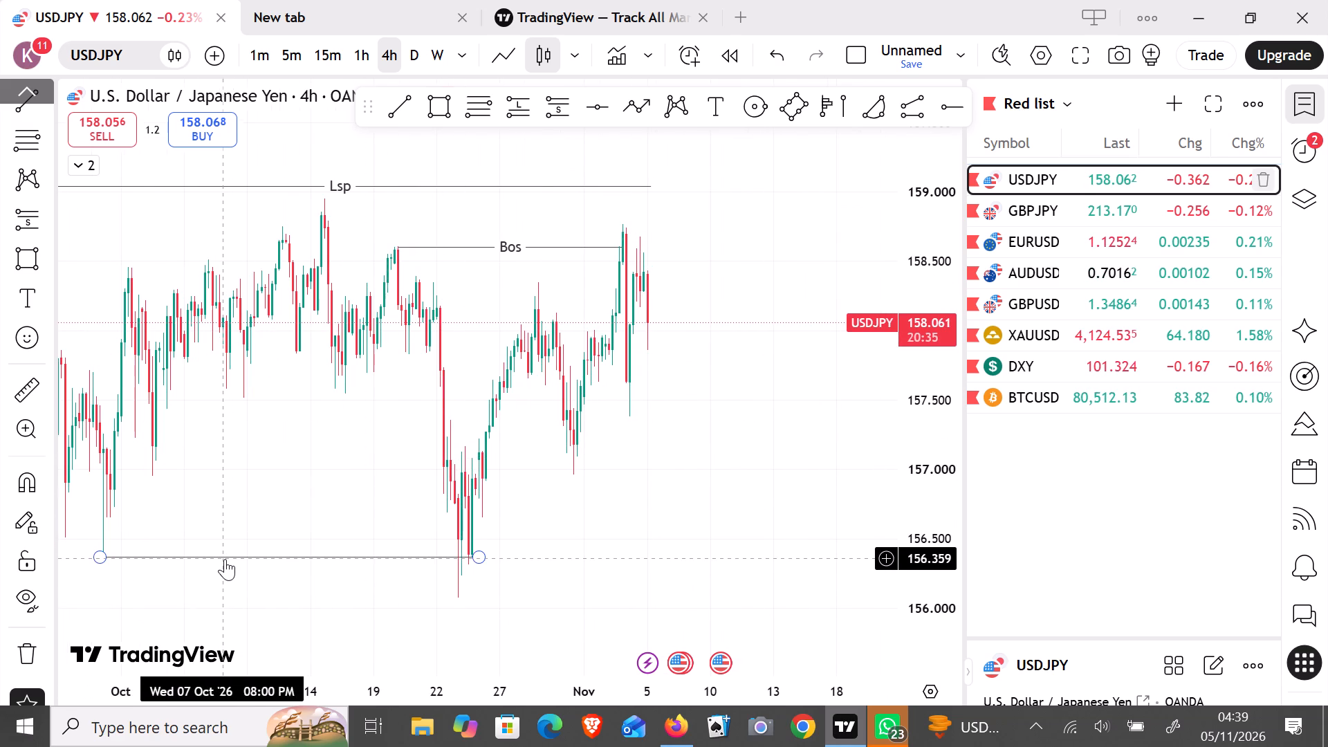
Adjust the lower range line to about 156.38, running from the 30 September low to the 23 October low.
drag(225, 559, 214, 558)
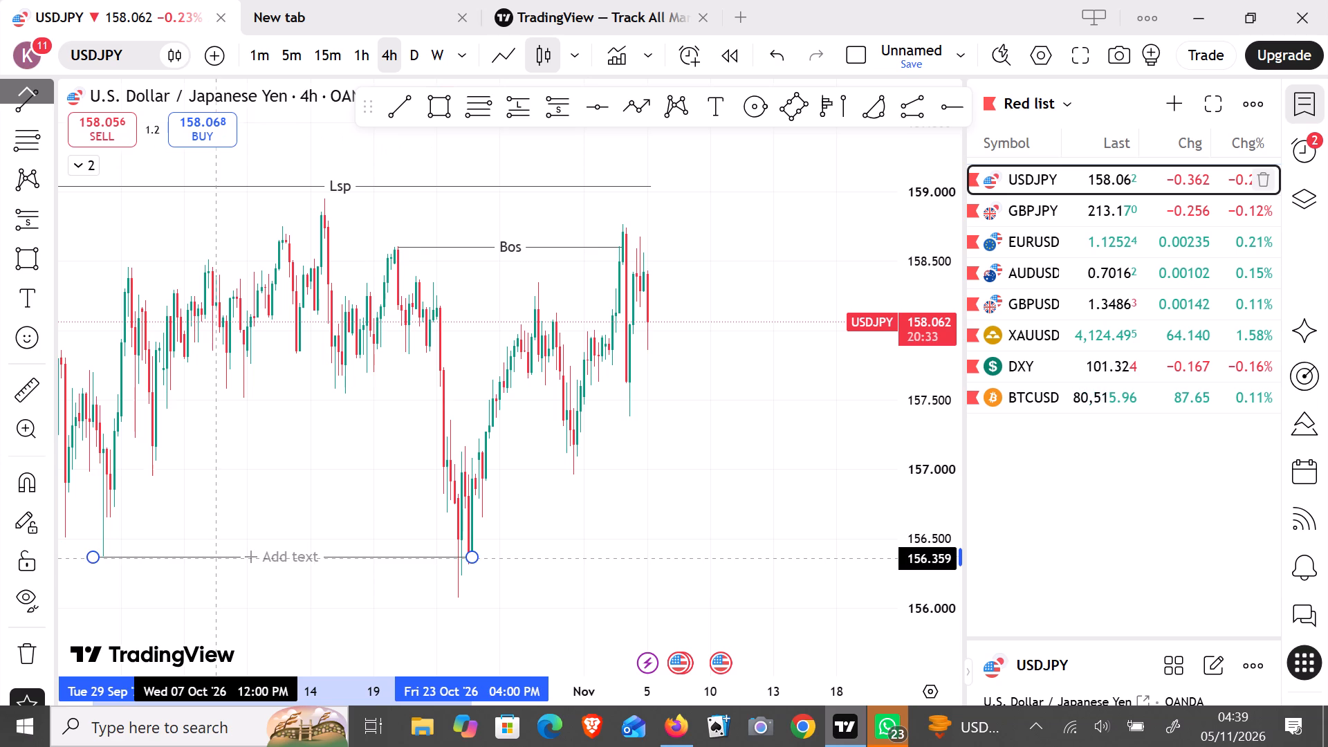
drag(214, 558, 213, 557)
drag(86, 552, 93, 553)
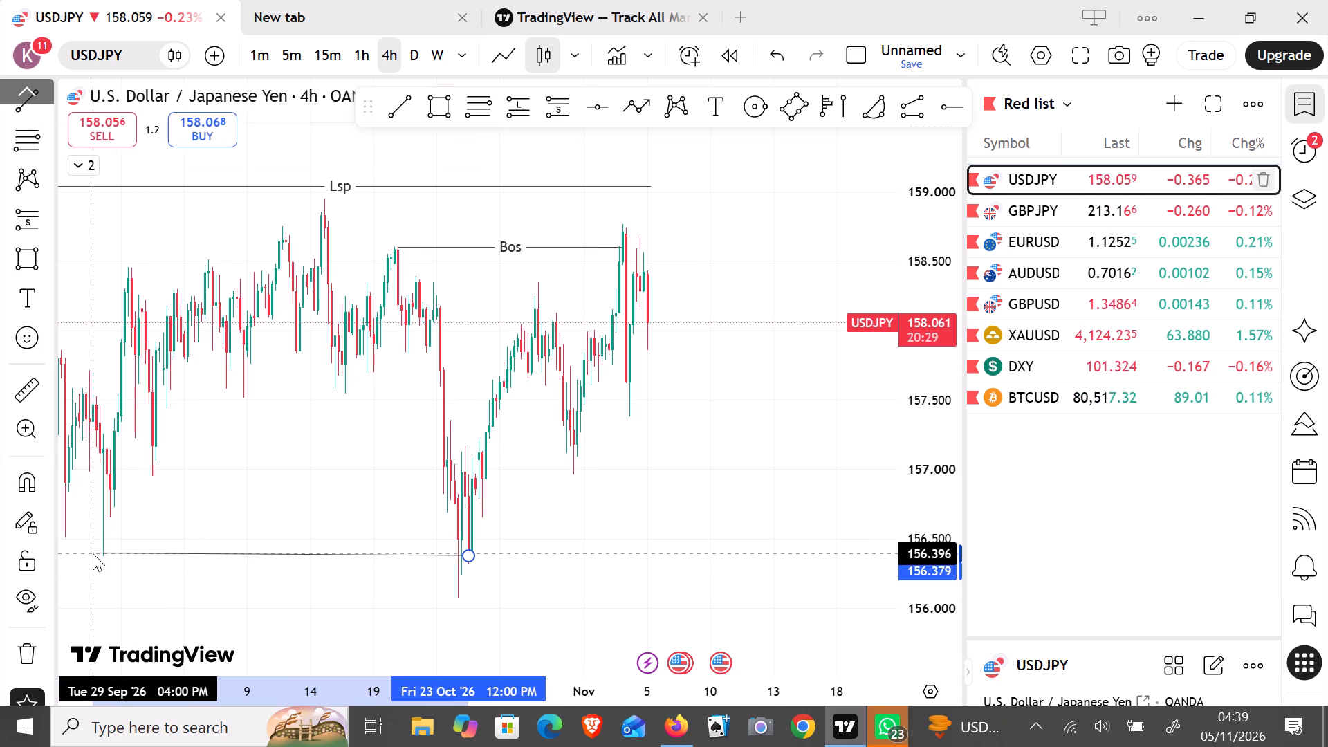
drag(93, 553, 103, 555)
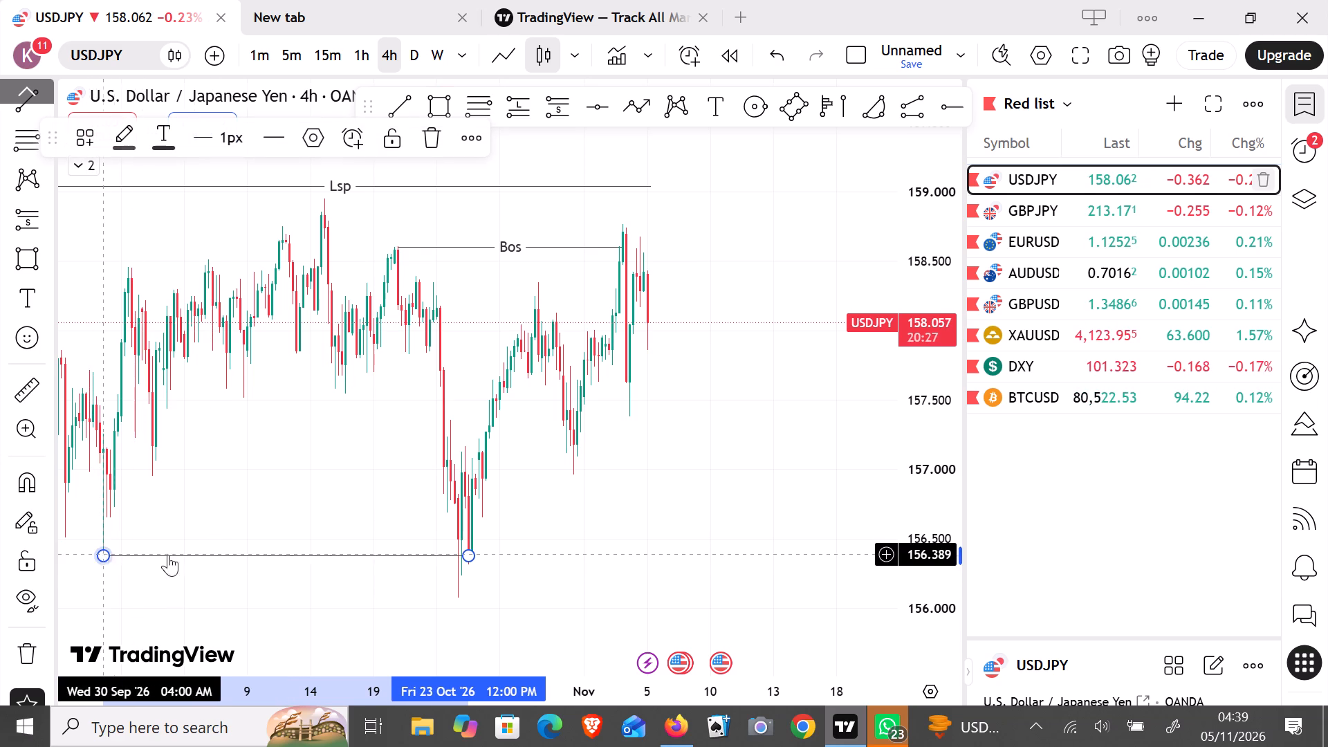
drag(474, 556, 456, 555)
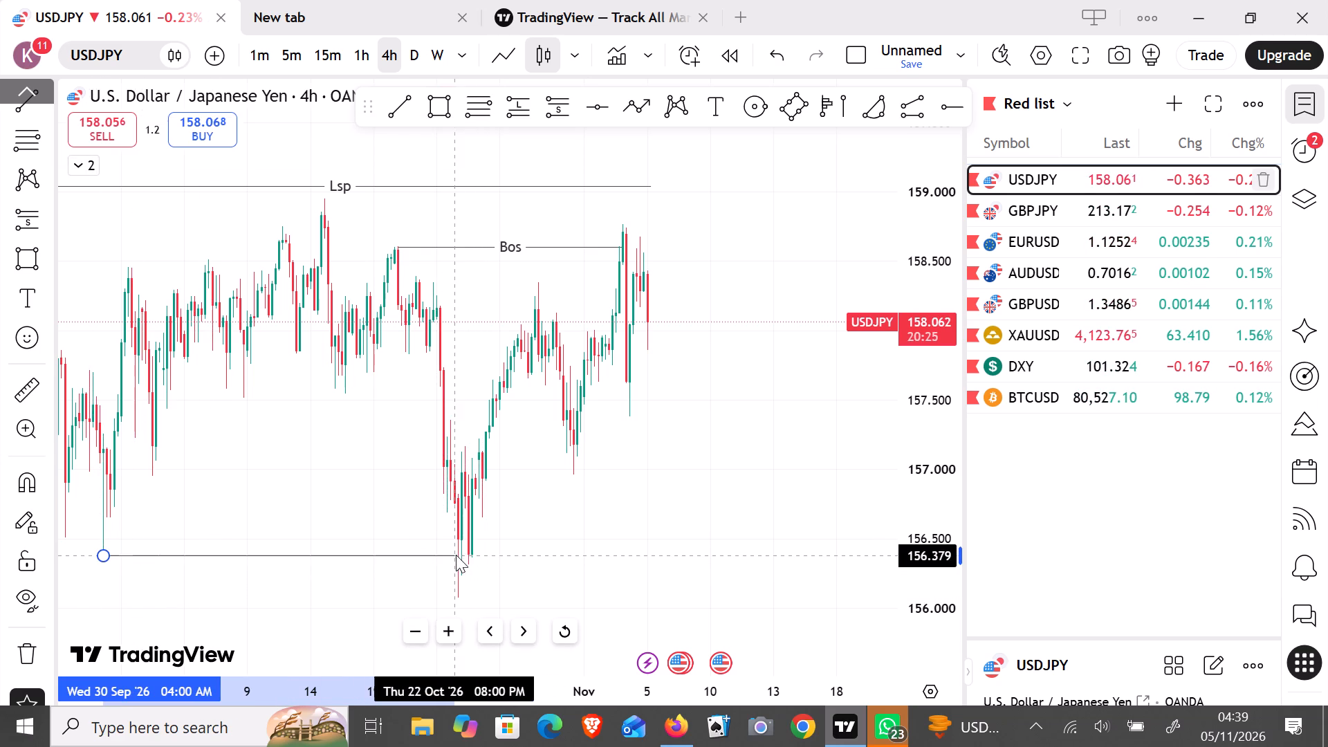
drag(456, 555, 463, 555)
click(586, 568)
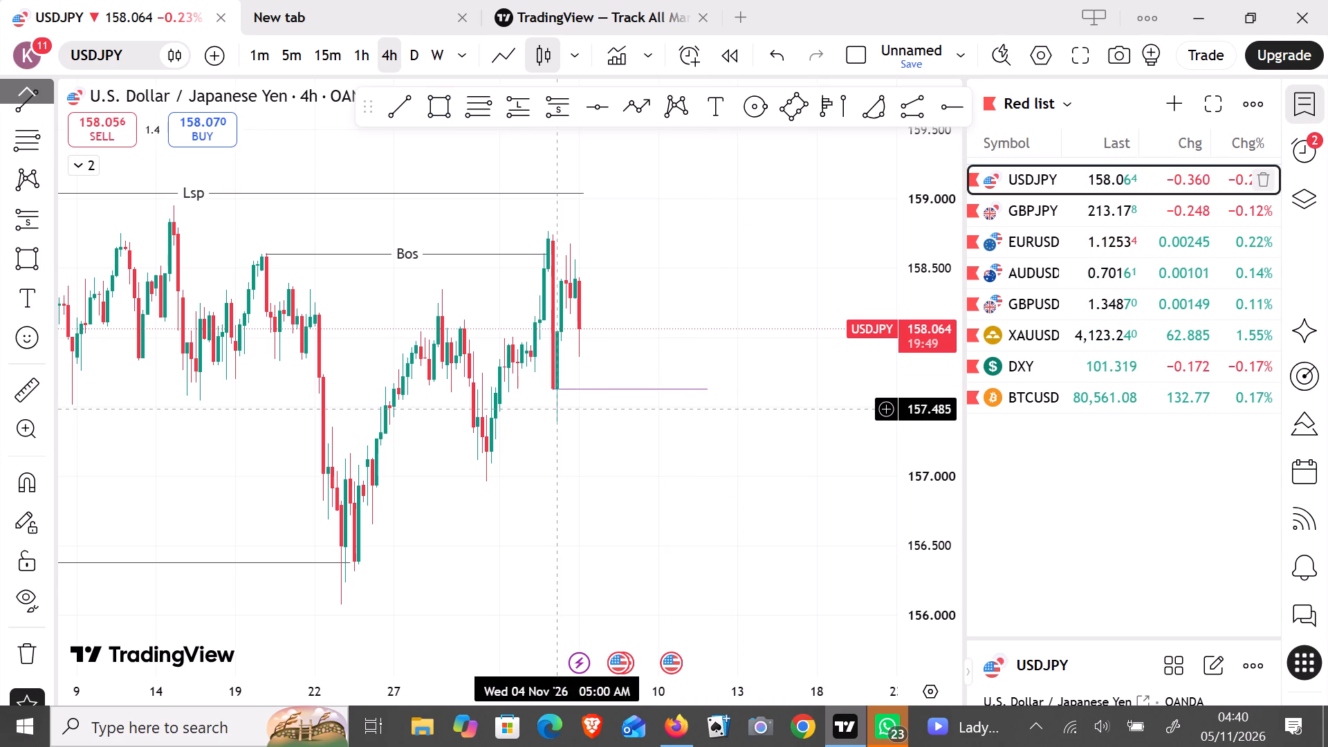
On the 1-hour timeframe, delete the purple level line at about 157.63.
click(353, 55)
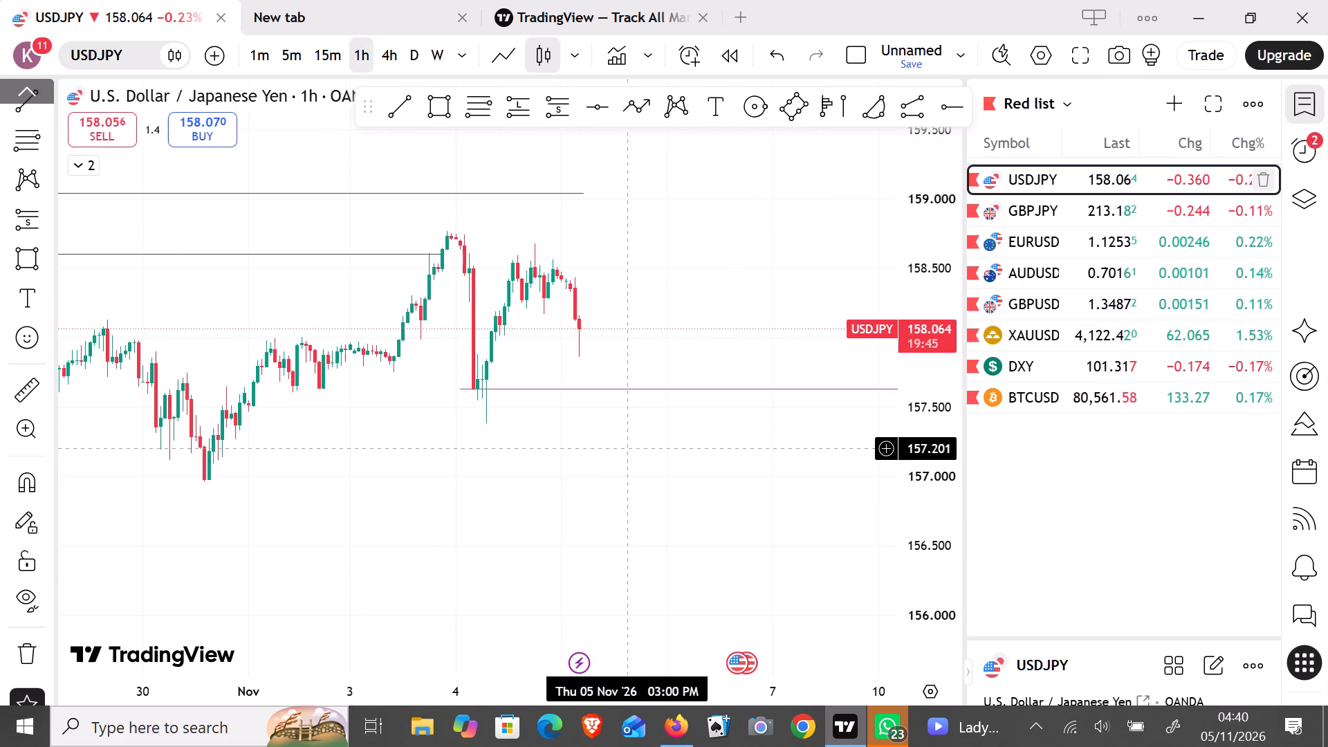
click(576, 389)
key(BackSpace)
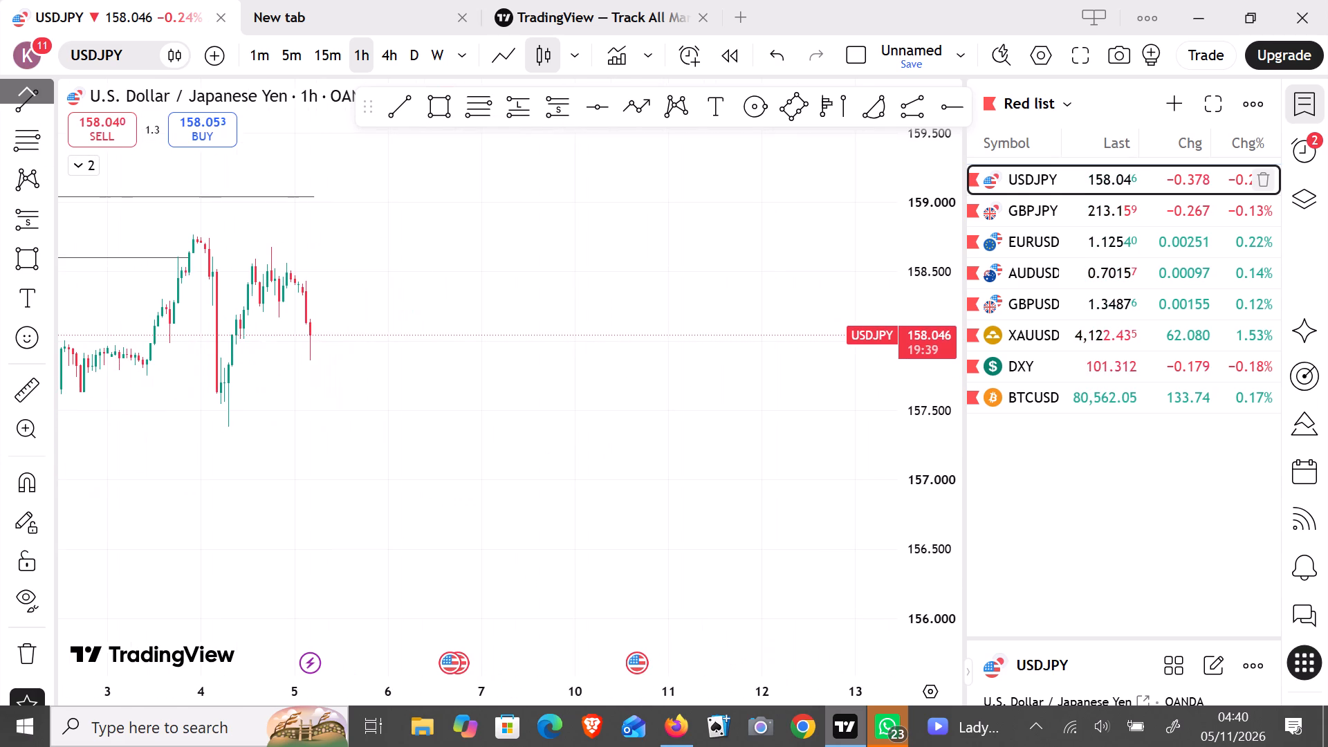
Draw a rectangle zone from the 4 November 07:00 candle to about 9 November, between about 157.85 and 157.37.
click(447, 101)
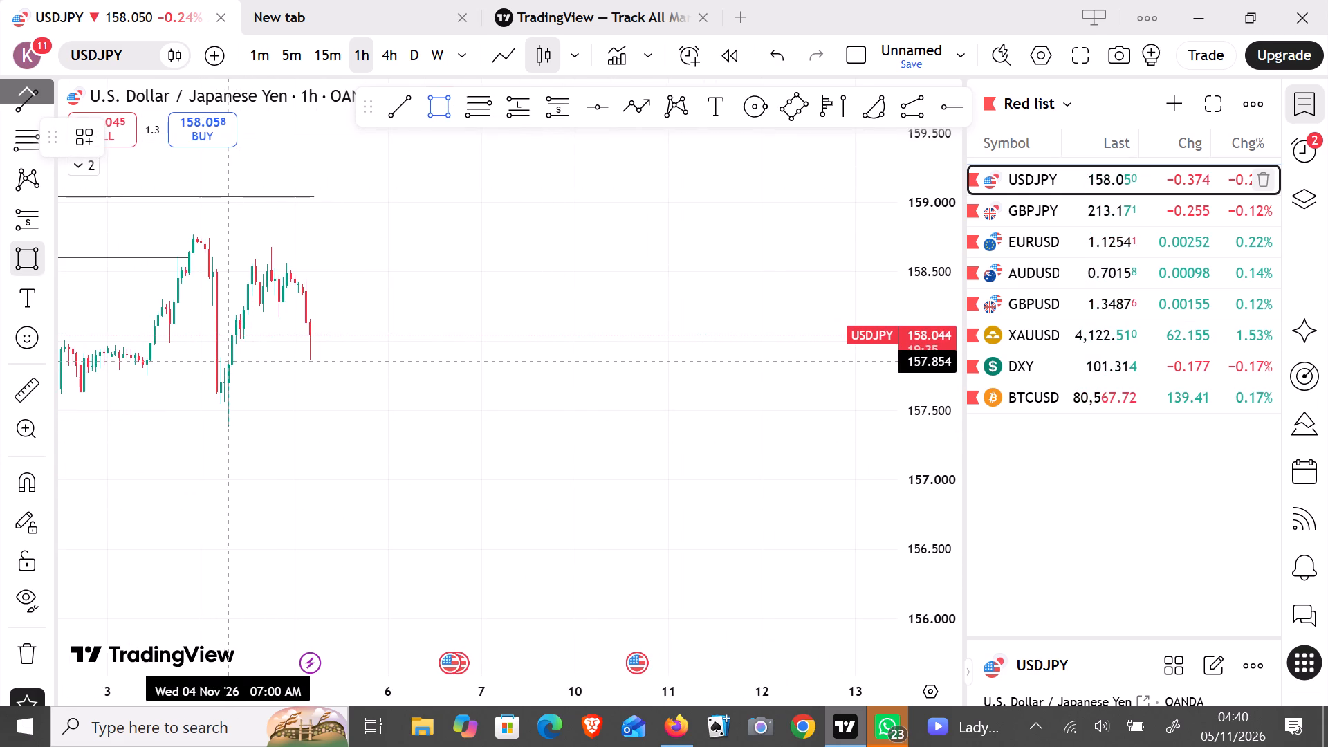
drag(229, 362, 565, 421)
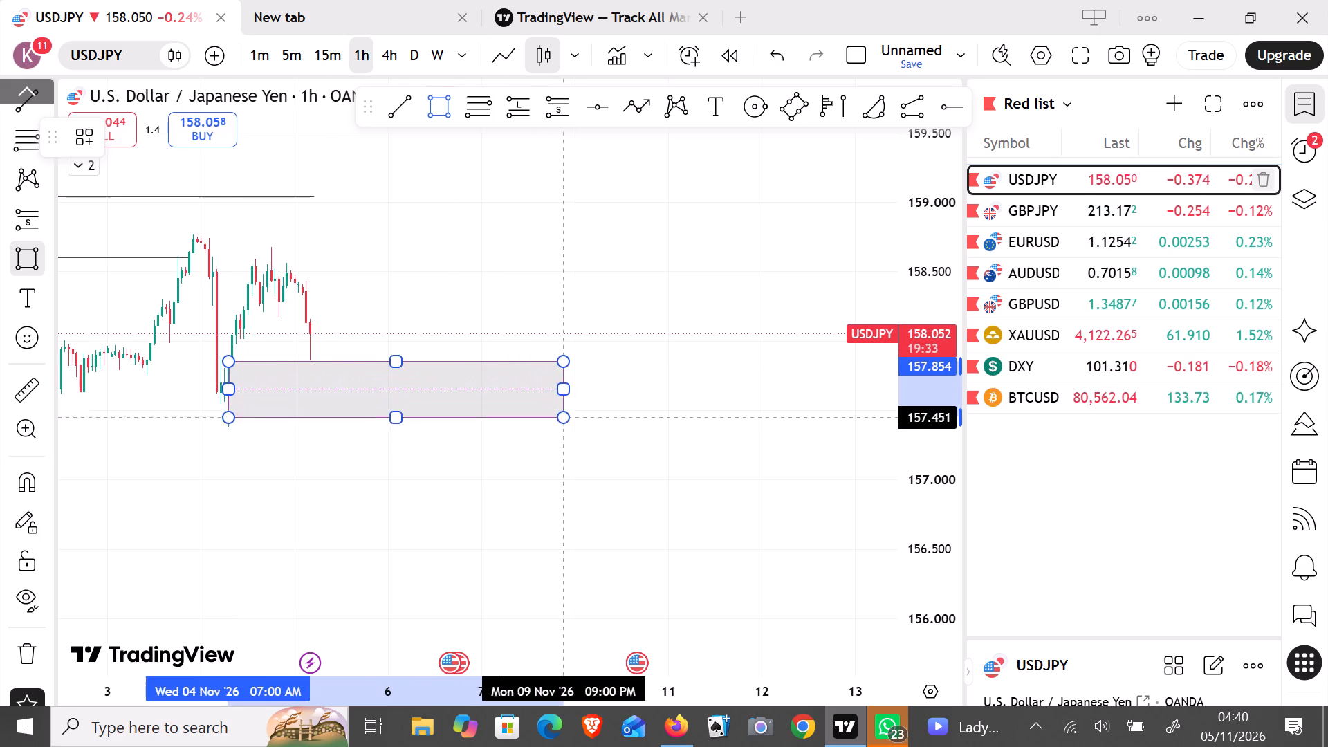
drag(565, 421, 571, 430)
click(571, 430)
click(540, 503)
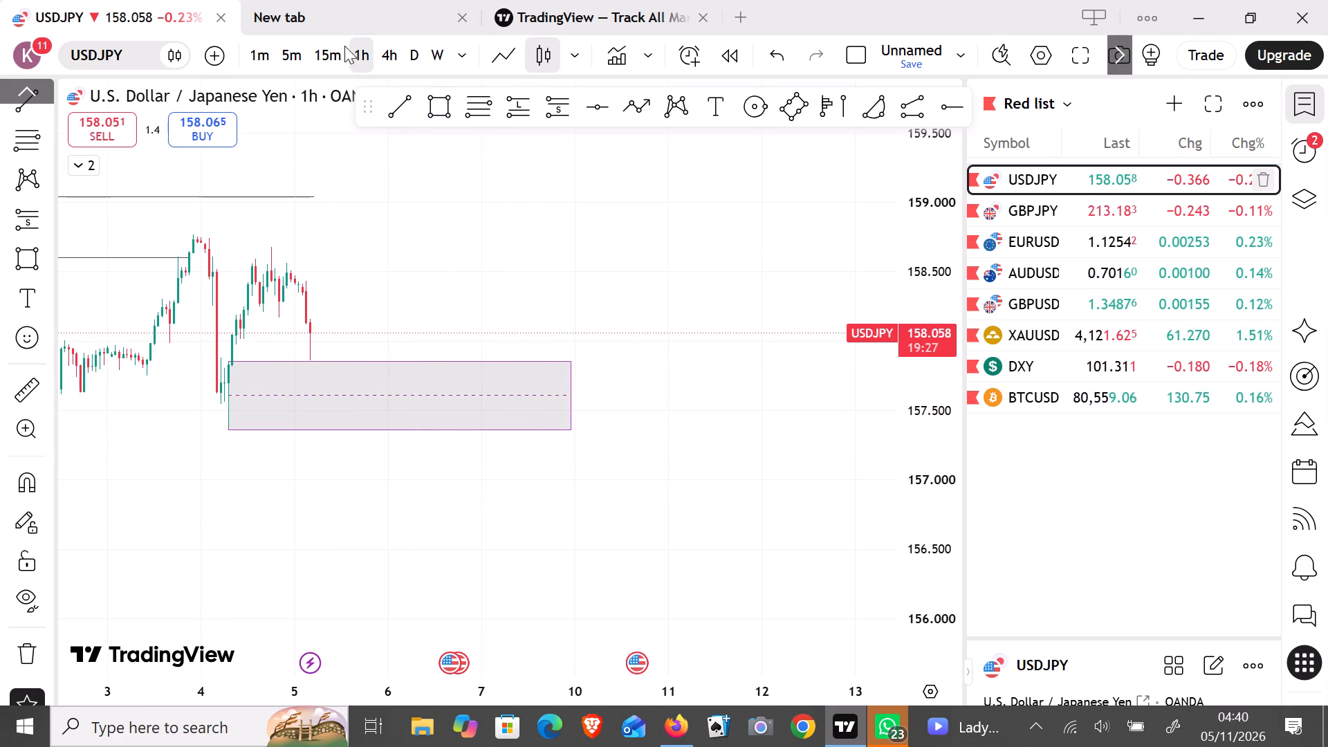
On the 15-minute timeframe, delete the drawing over the 4 November drop that spans about 158.05 to 157.38.
click(328, 69)
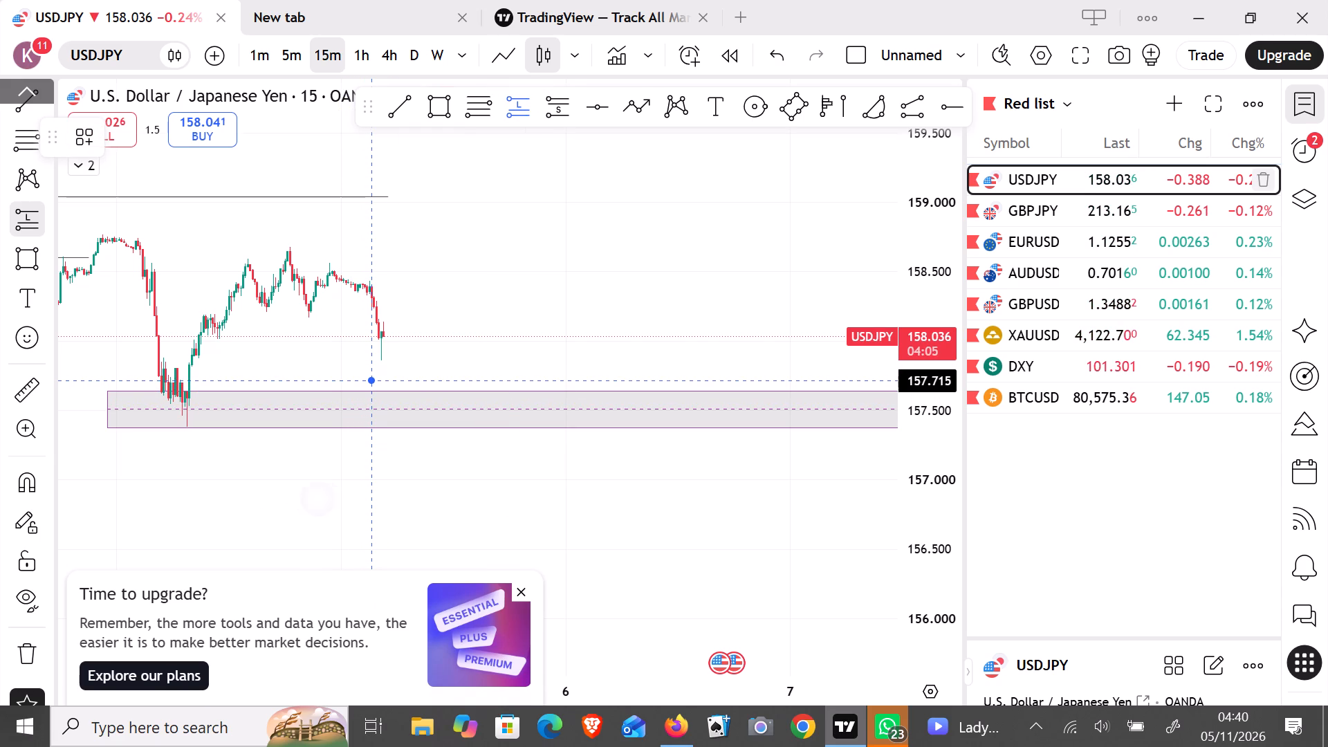
key(BackSpace)
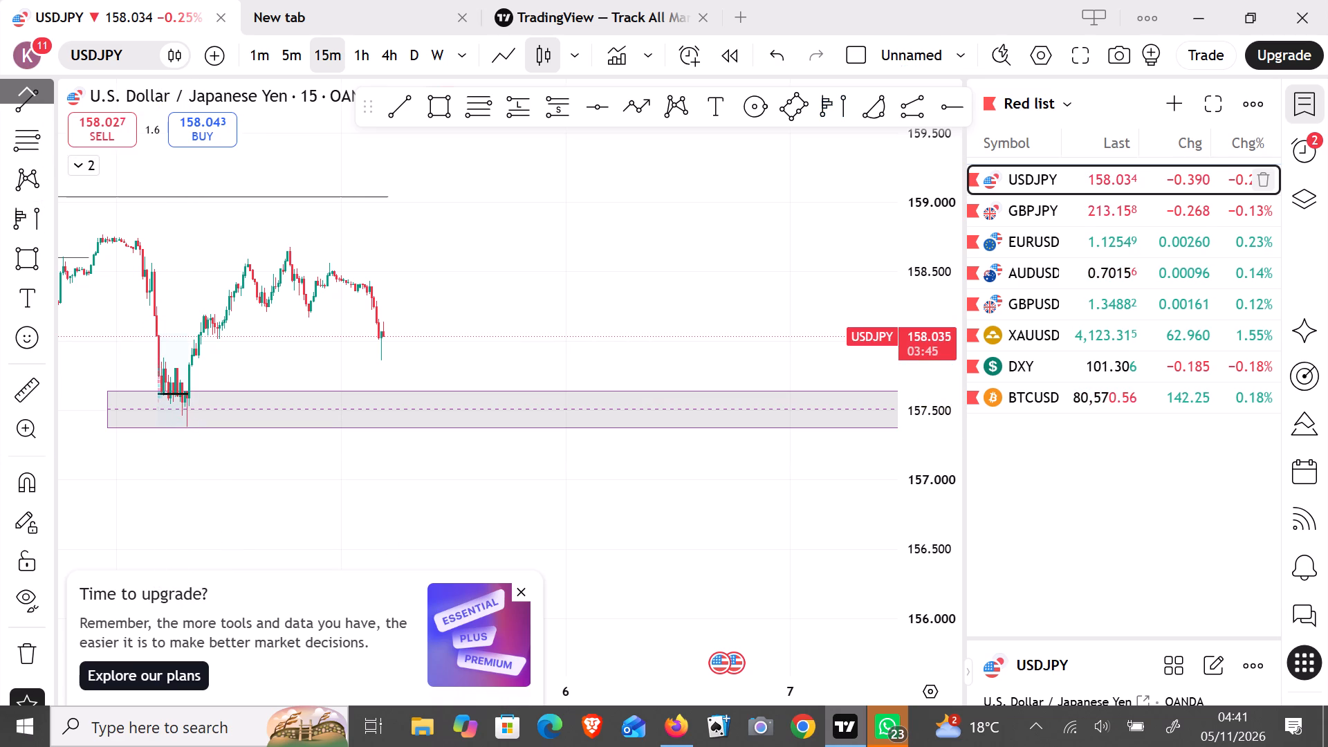
click(158, 358)
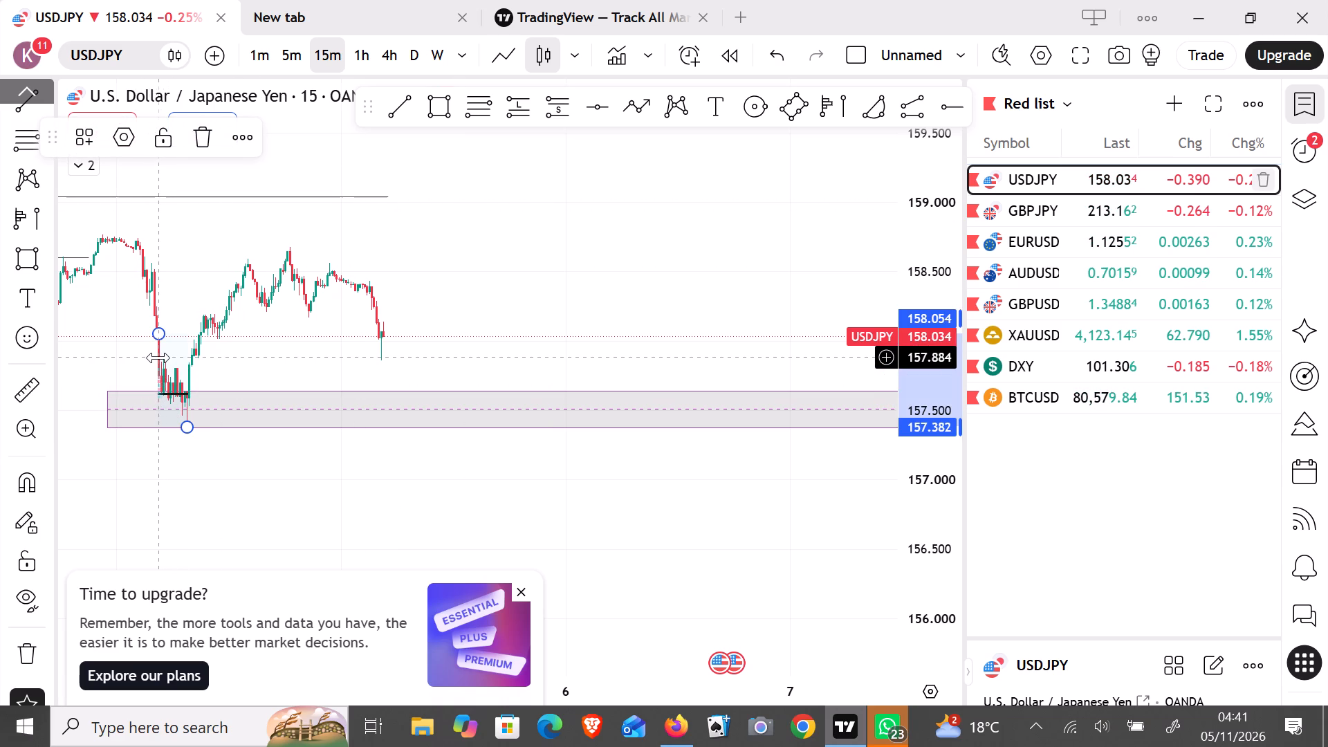
key(BackSpace)
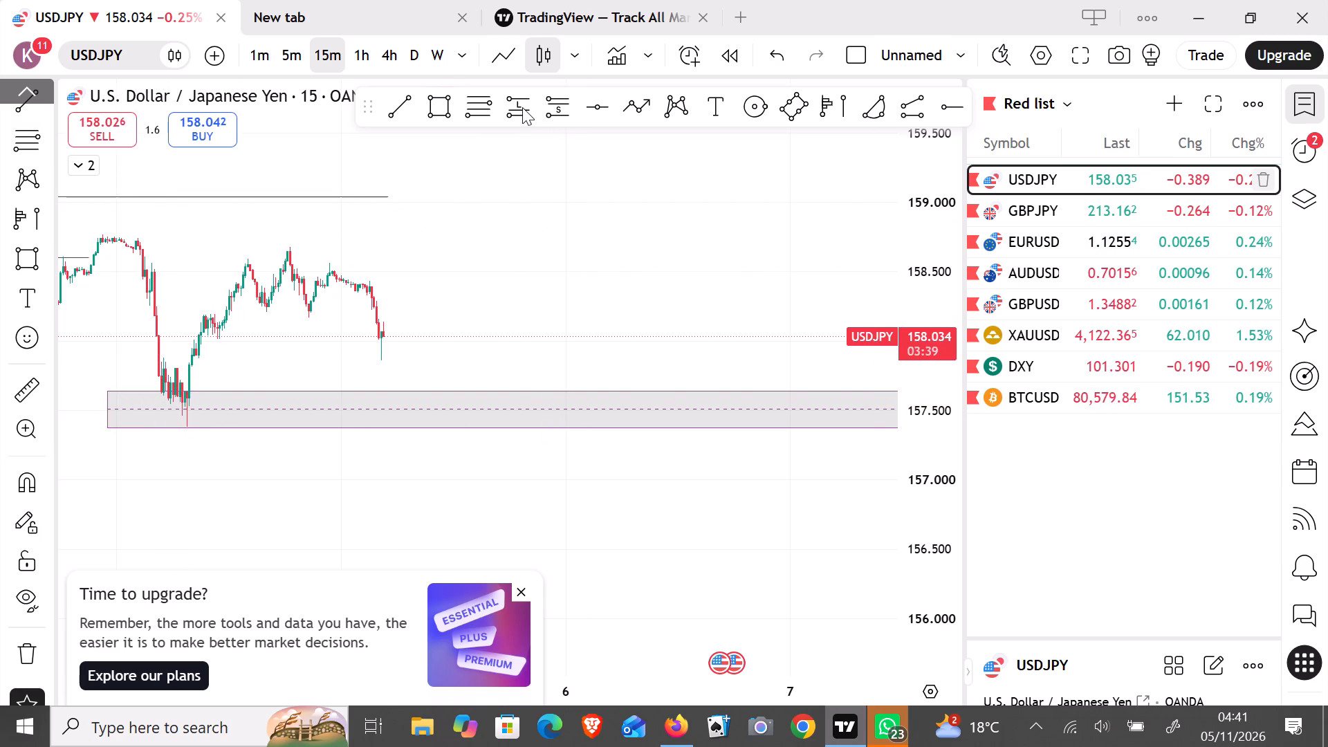
Place a long position at the latest candle with entry at 157.697 and stop at 157.279 below the zone.
click(522, 107)
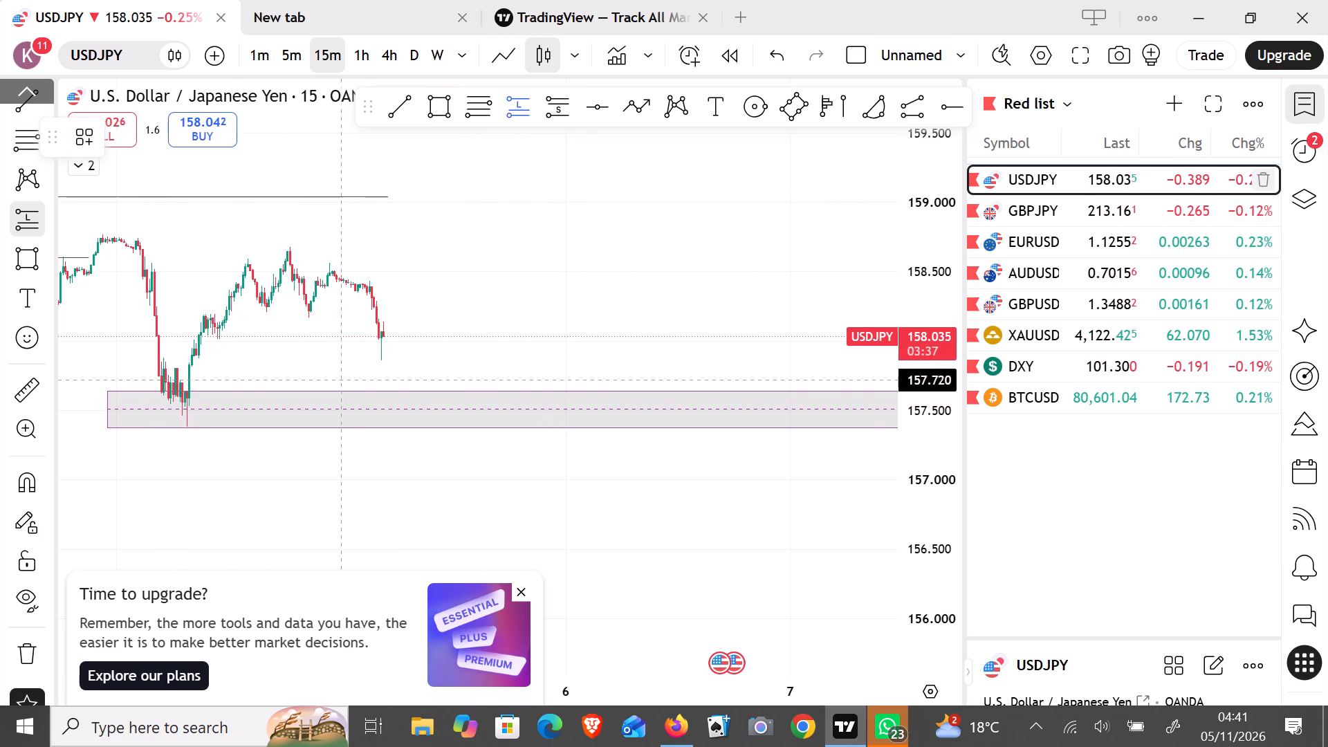
click(387, 383)
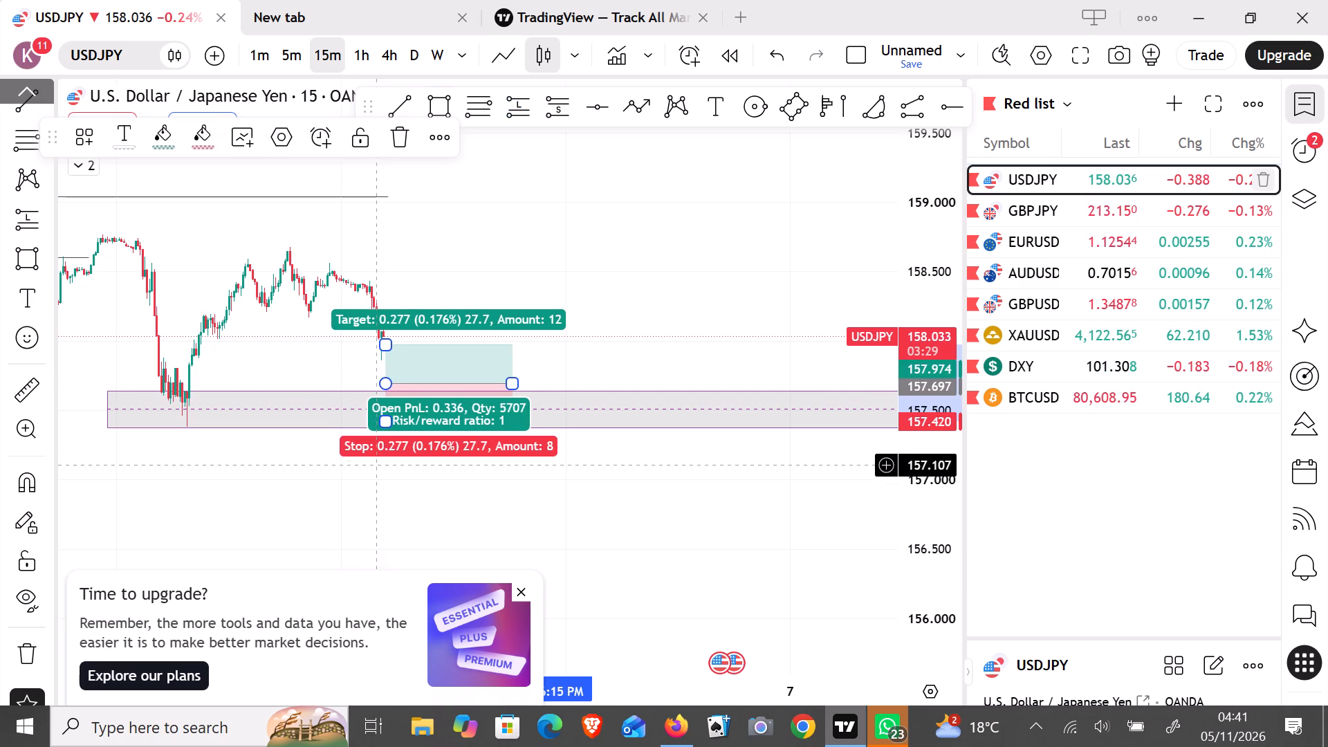
drag(388, 425, 382, 428)
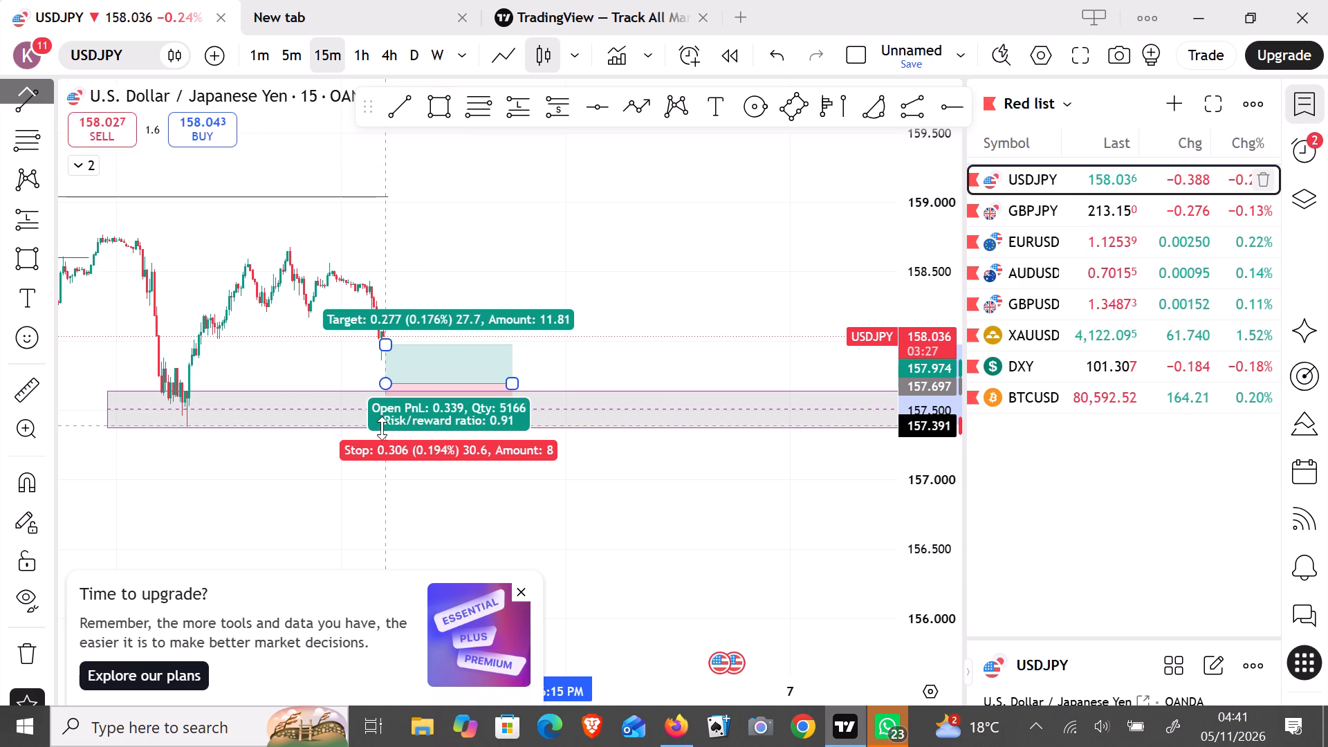
drag(382, 428, 395, 441)
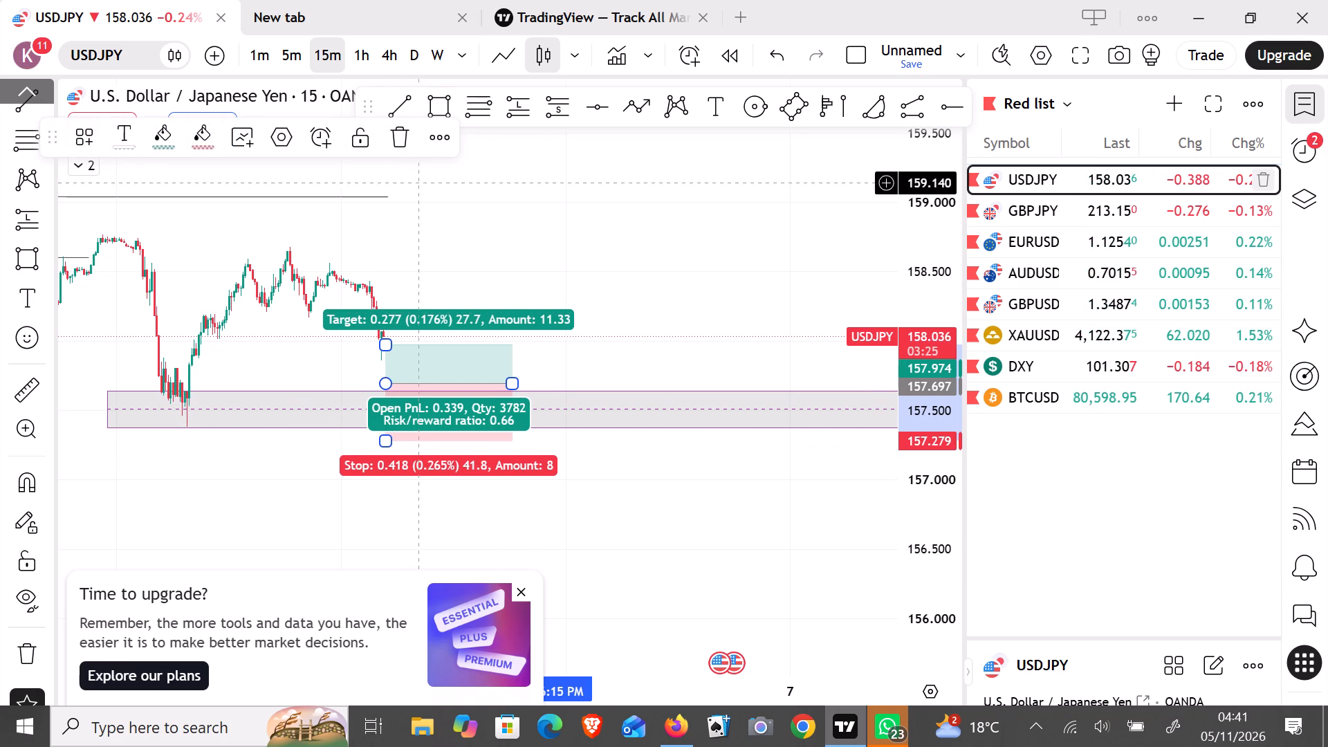
On the 1-hour timeframe, draw a level line at about 157.27 from just after the 30 October low to the zone's far end.
click(370, 56)
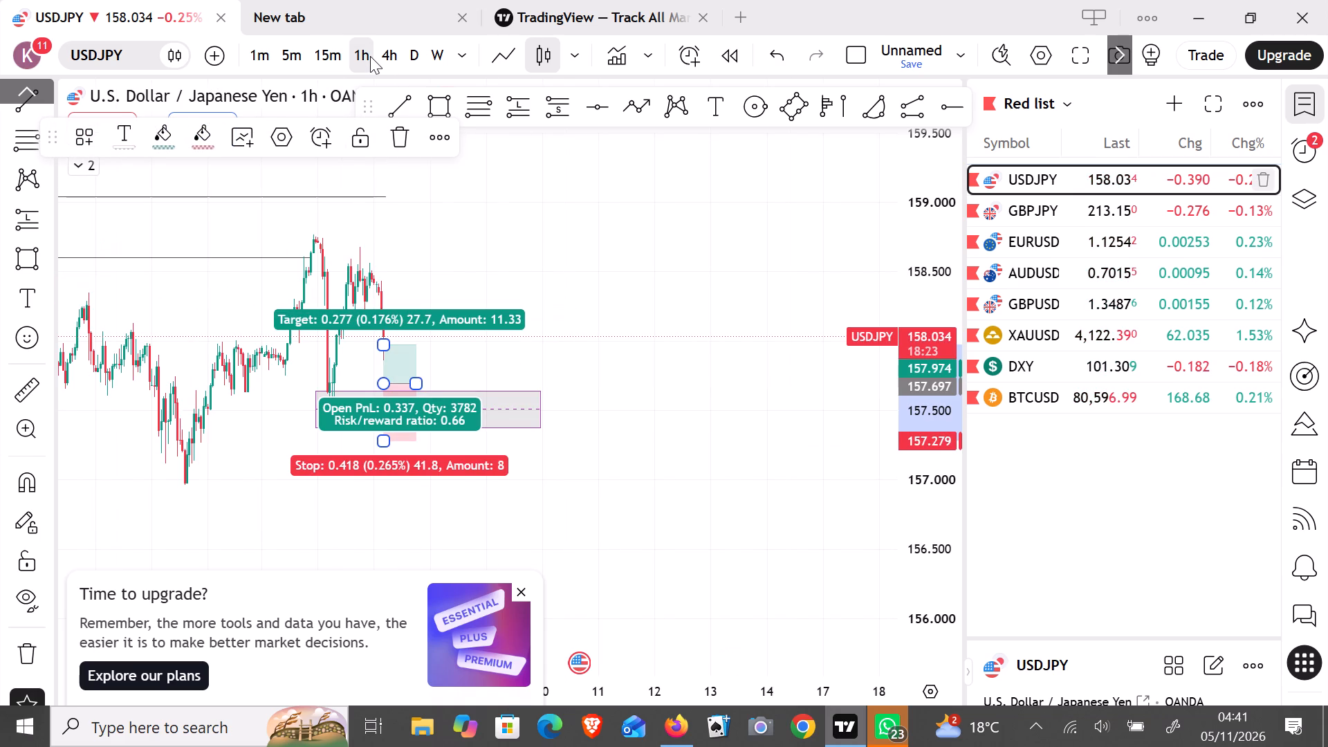
click(642, 382)
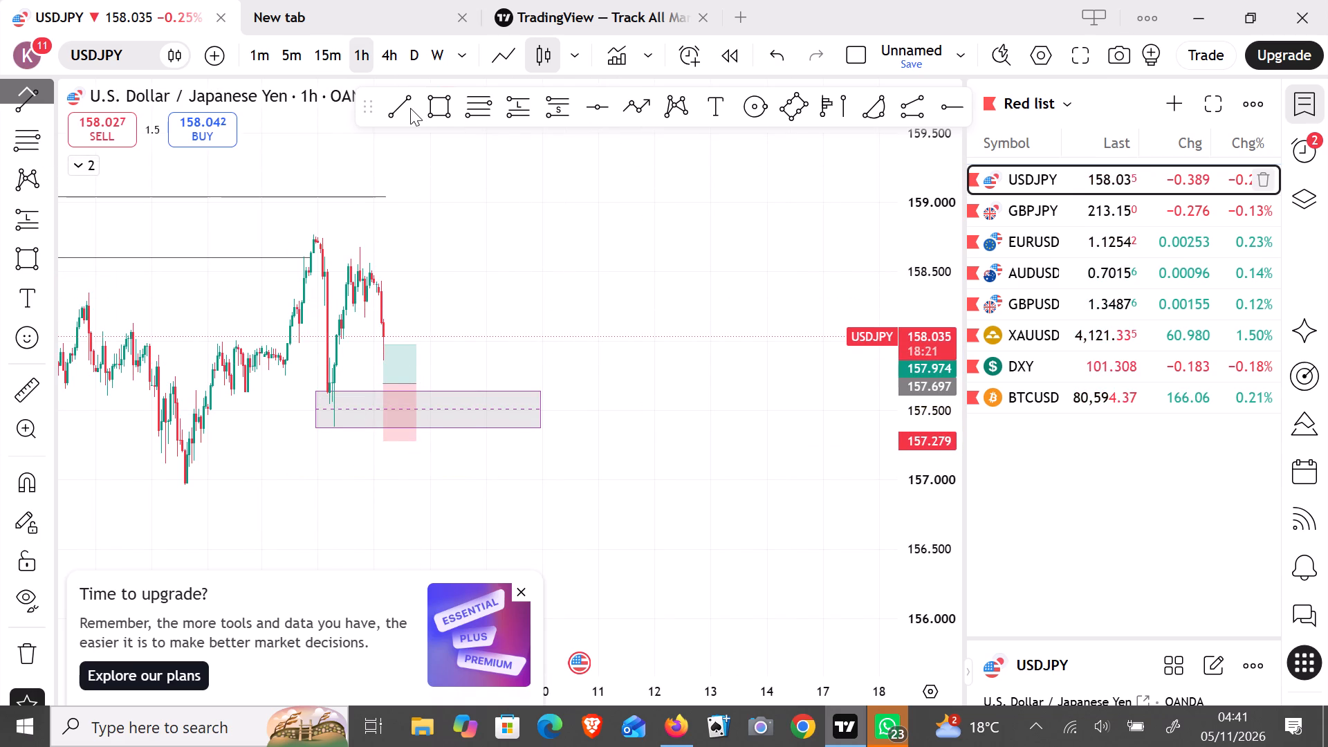
click(410, 108)
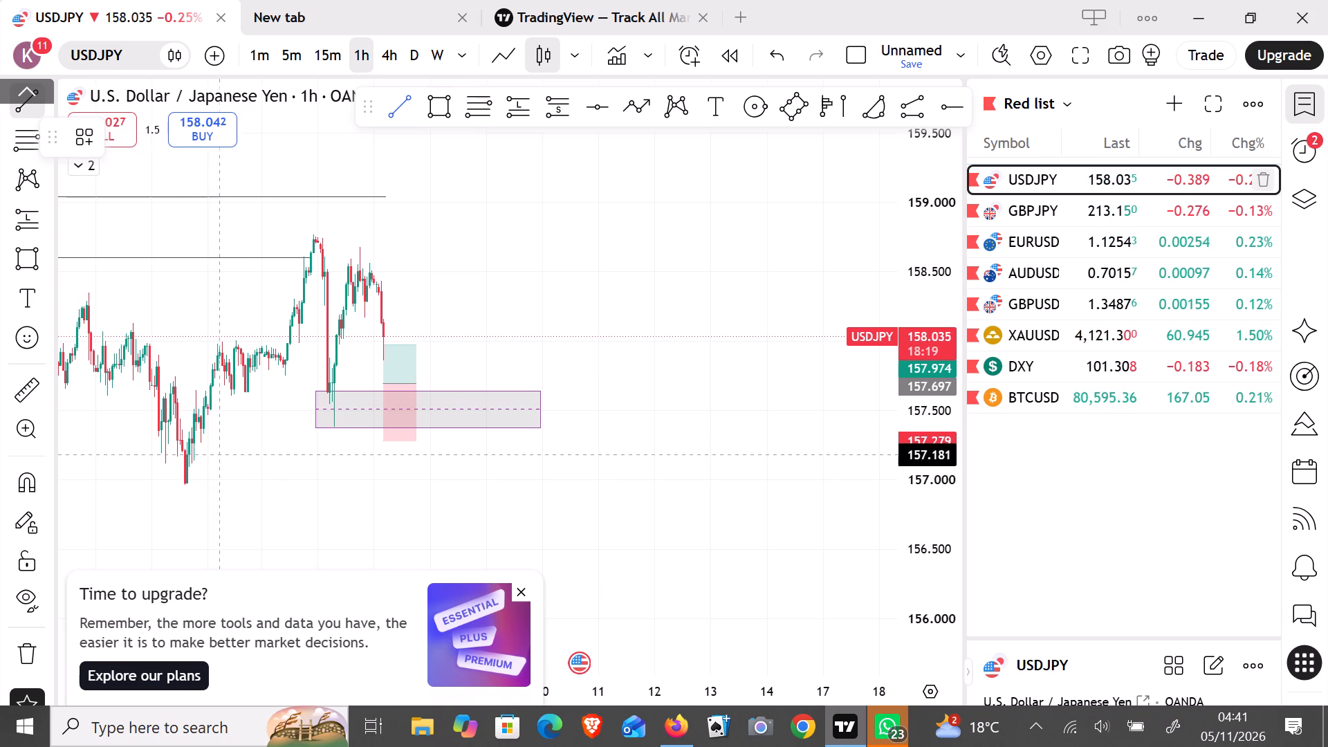
click(200, 442)
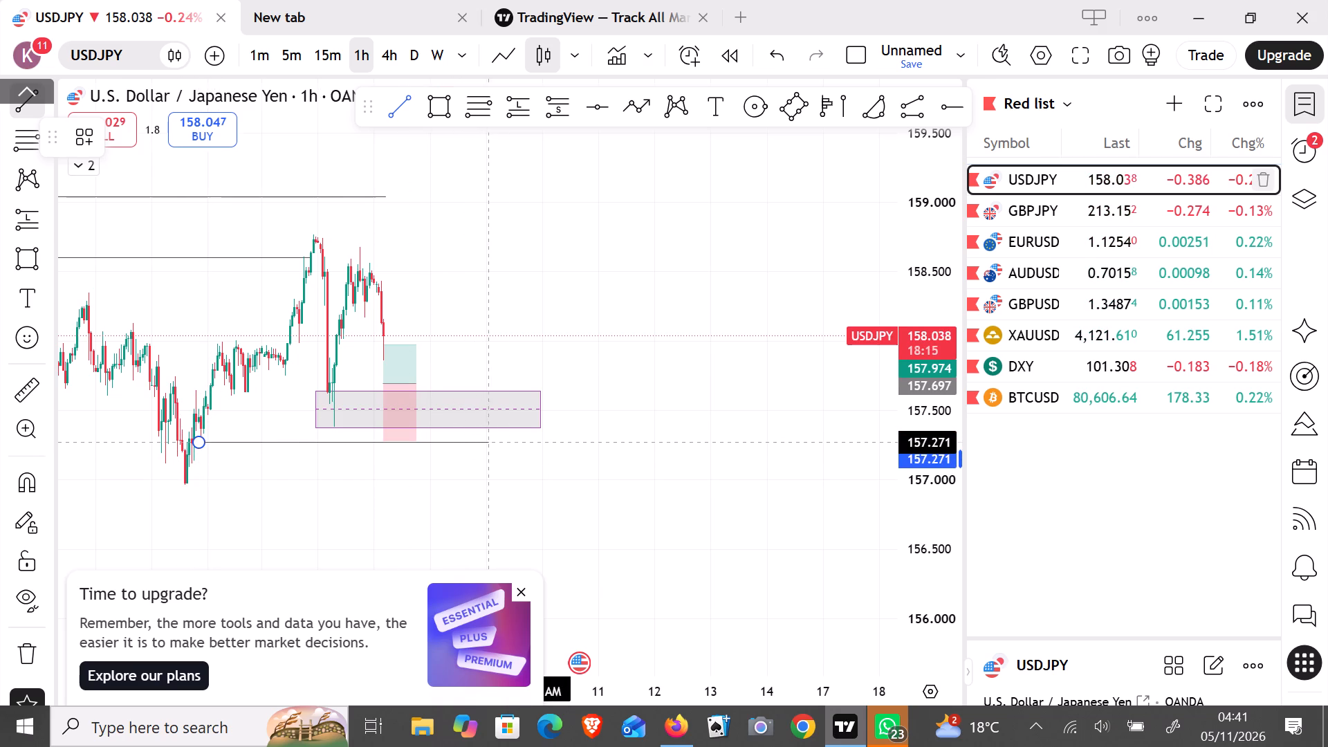
shift+click(539, 452)
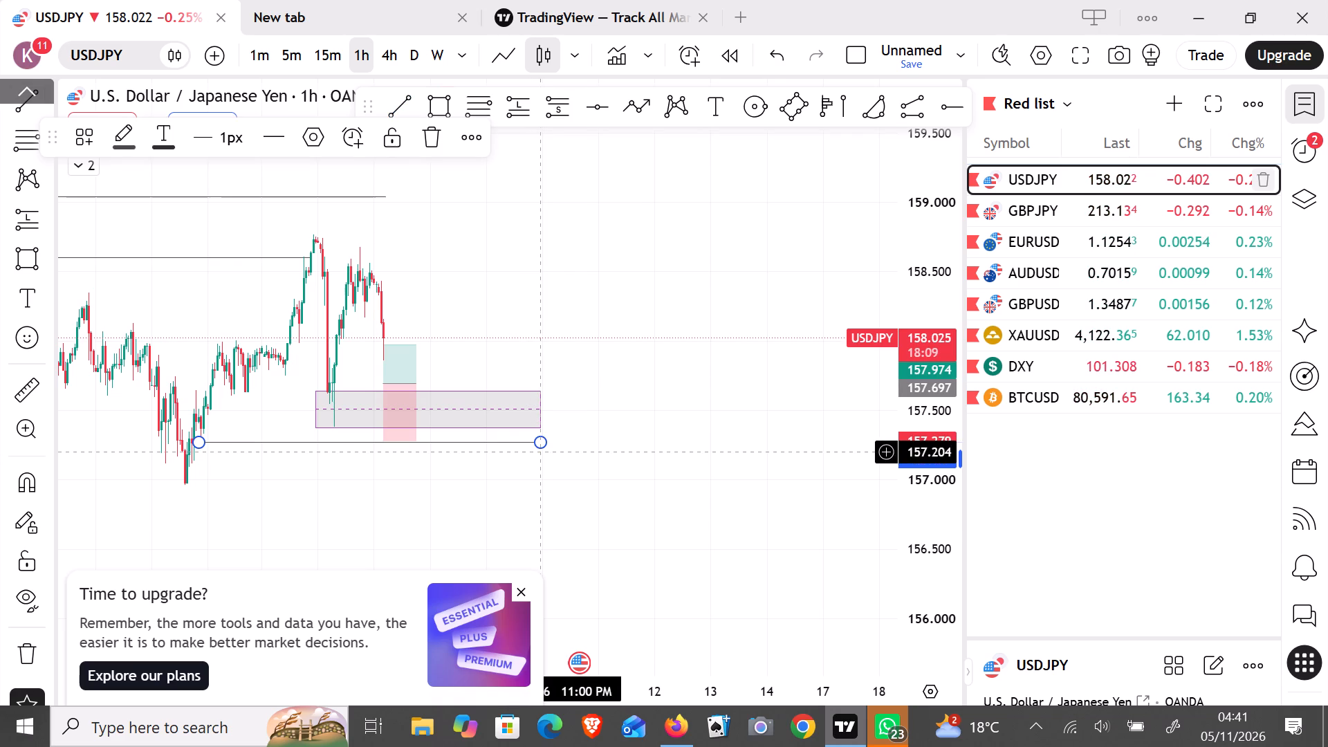
click(584, 521)
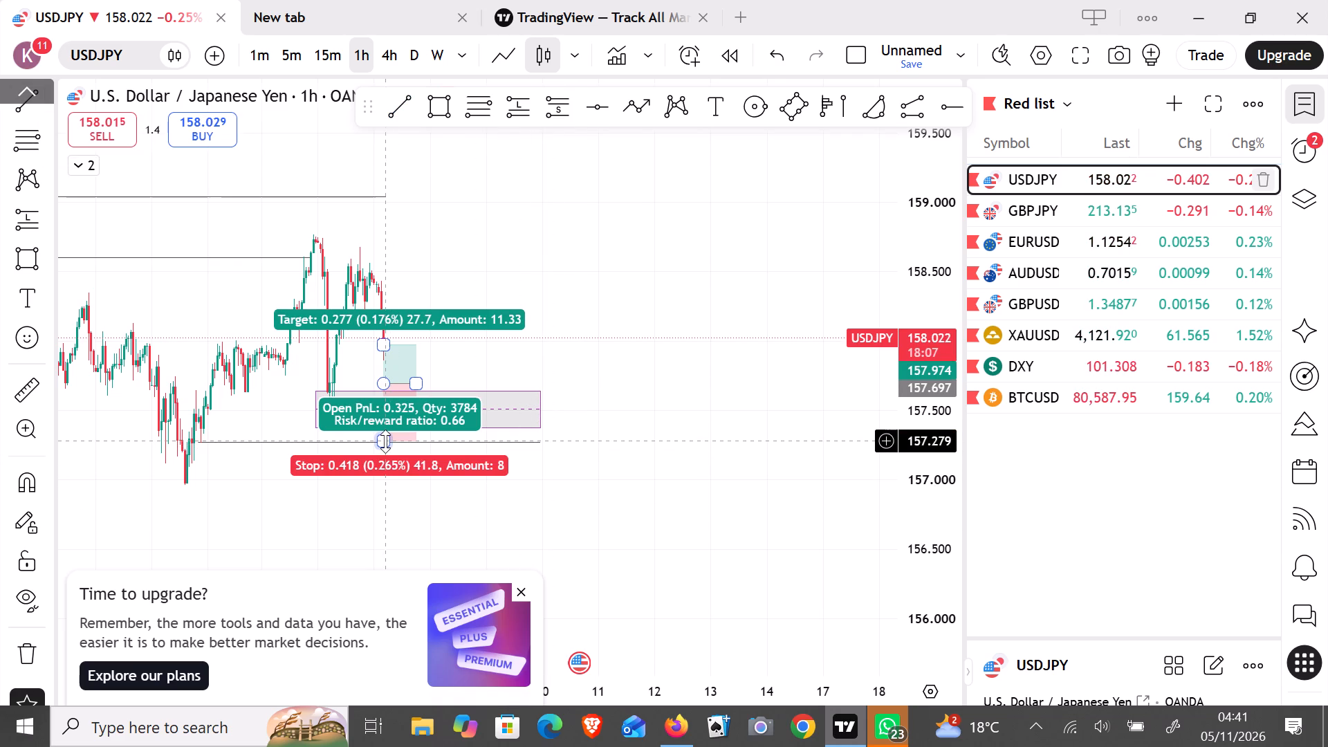
Align the long position's stop with the new level line at 157.271.
drag(385, 441, 439, 440)
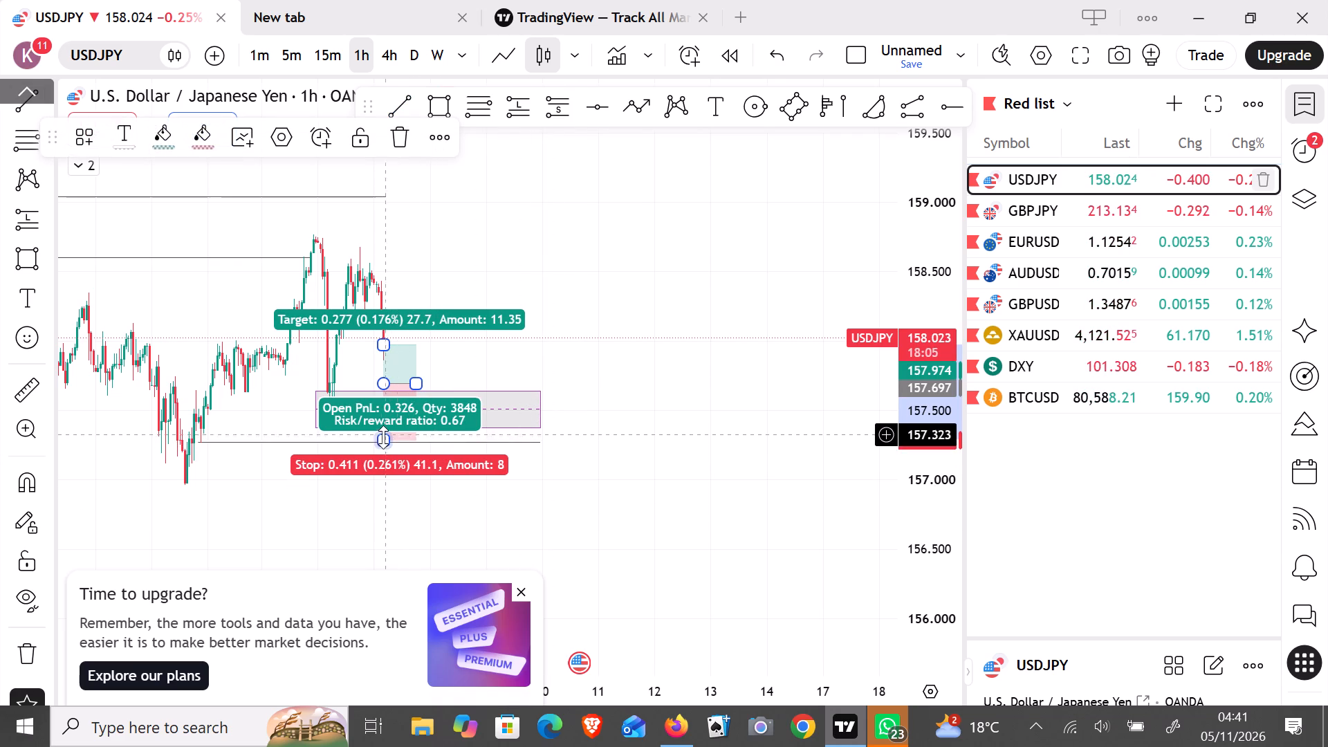
drag(382, 441, 395, 442)
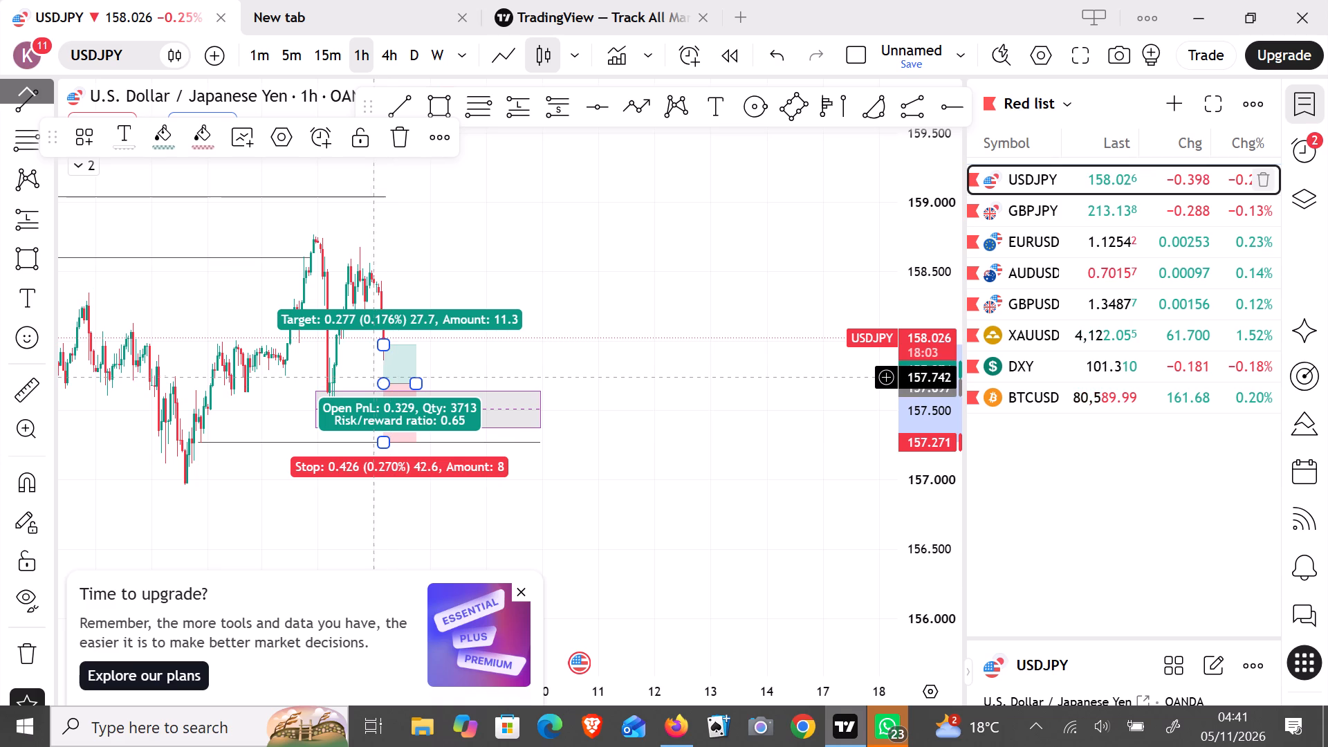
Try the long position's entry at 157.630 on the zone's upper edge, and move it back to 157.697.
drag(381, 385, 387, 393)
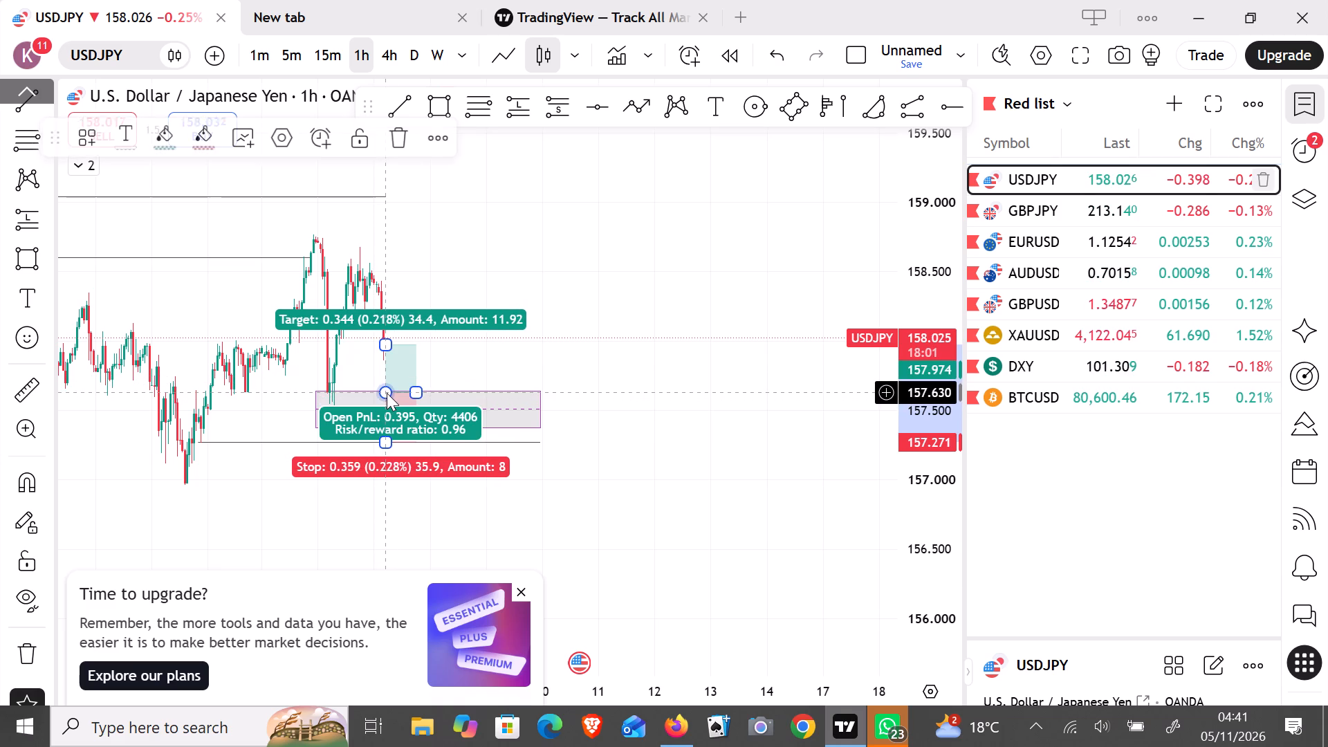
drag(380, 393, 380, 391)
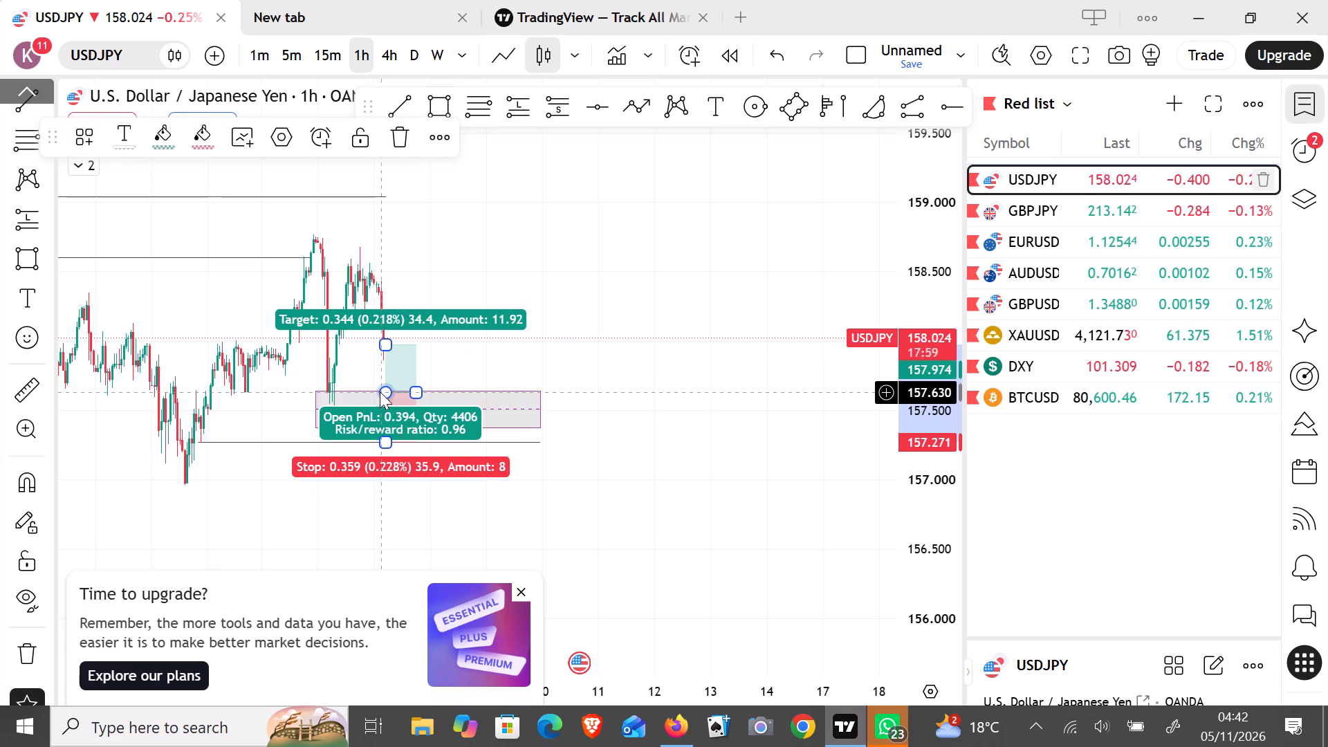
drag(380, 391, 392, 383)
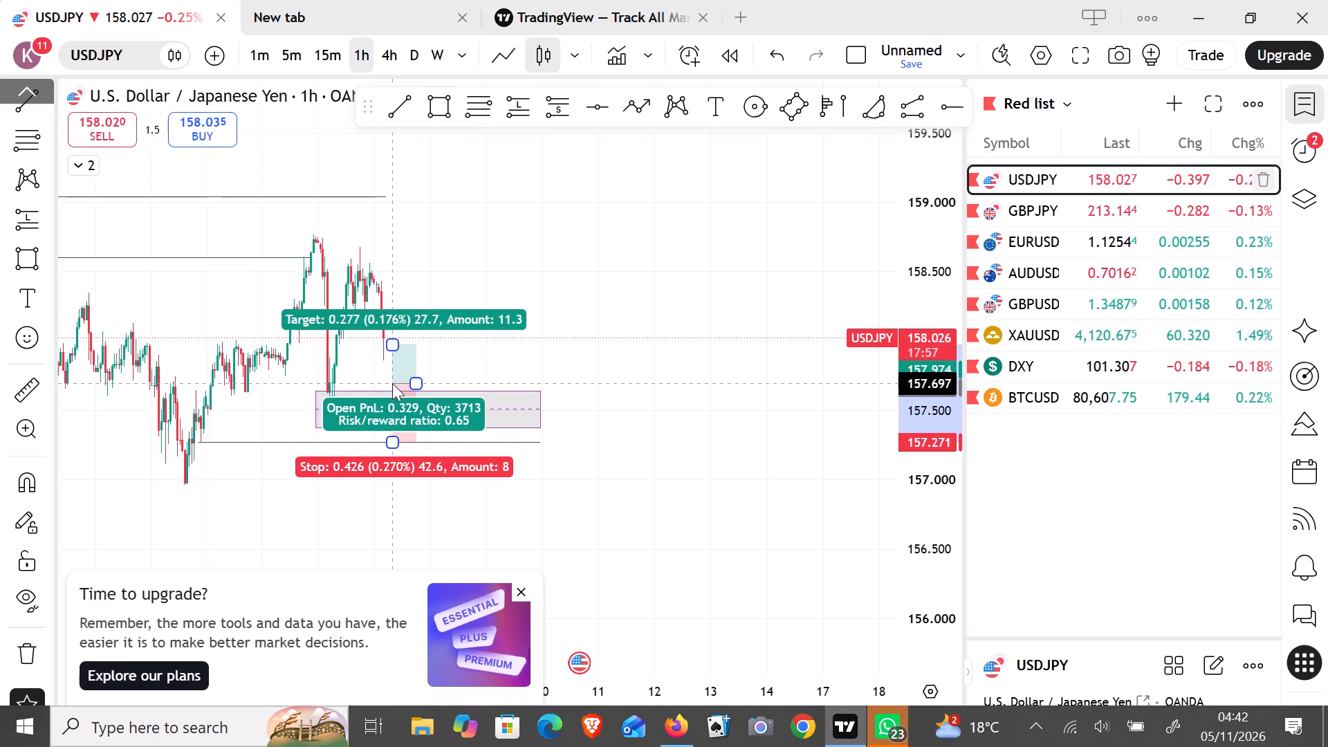
Raise the long position's target to 159.036 at the upper Lsp line.
drag(394, 341, 395, 272)
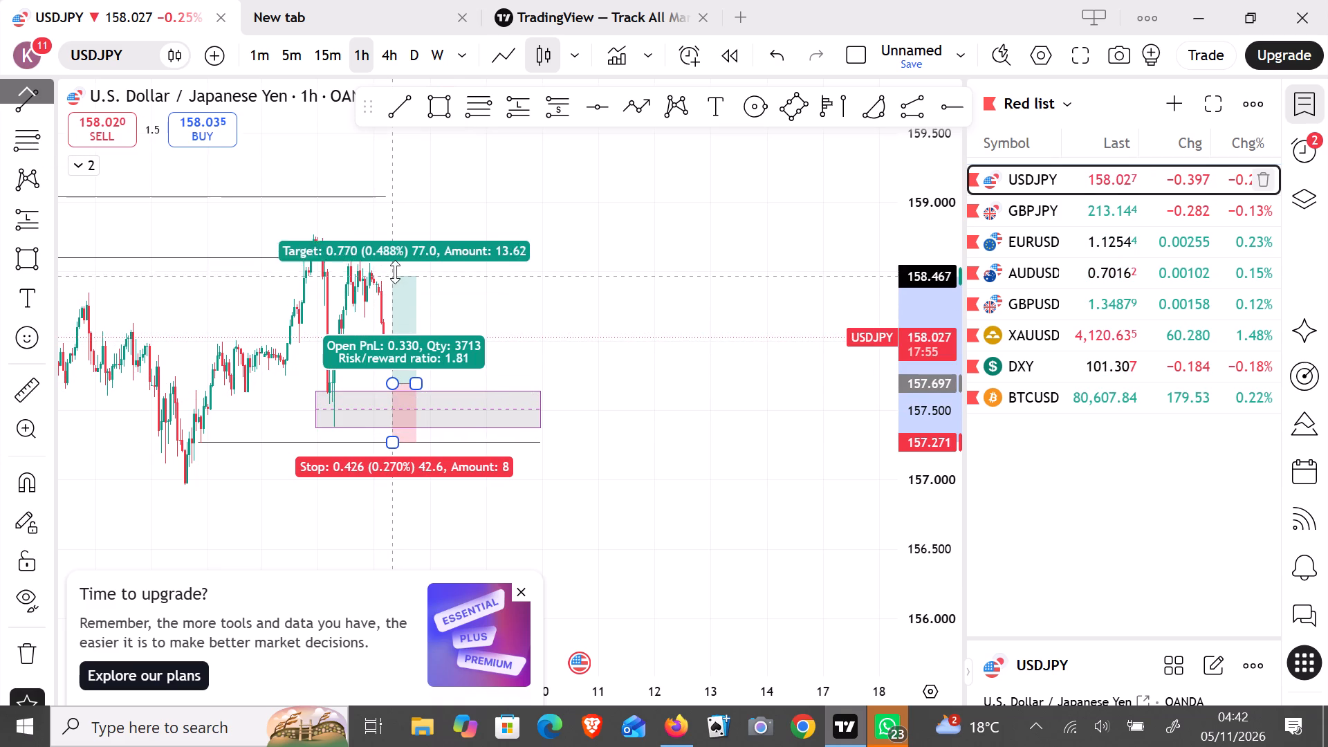
drag(395, 272, 432, 200)
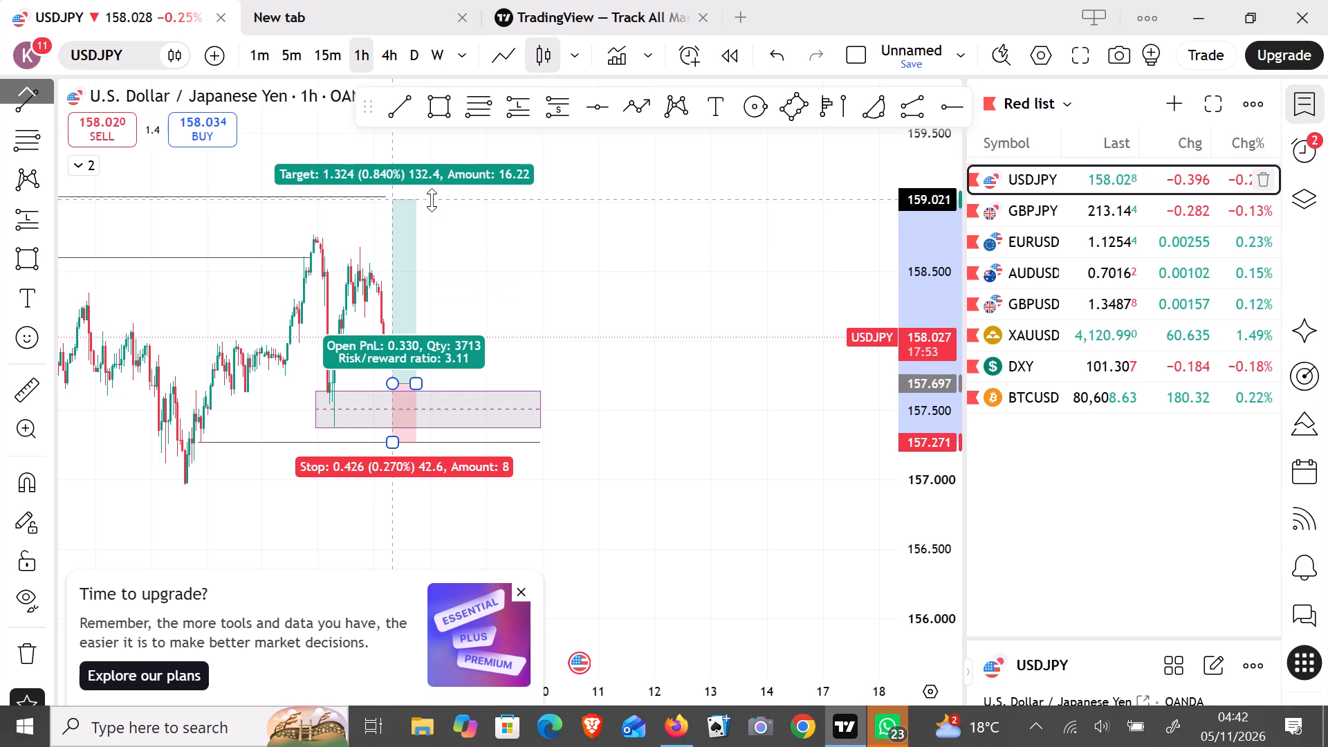
drag(432, 200, 446, 197)
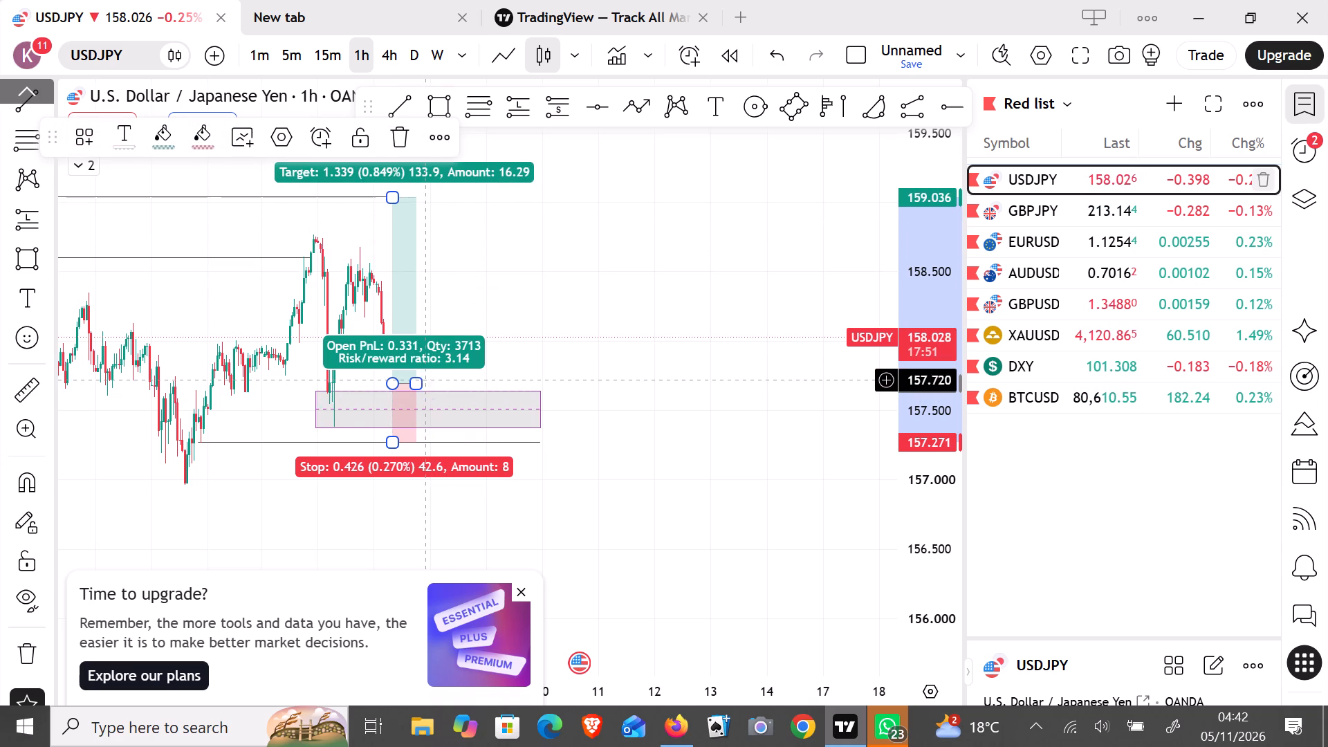
Widen the long position on both sides and lower its entry to about 157.62 at the zone's upper edge.
drag(418, 384, 445, 387)
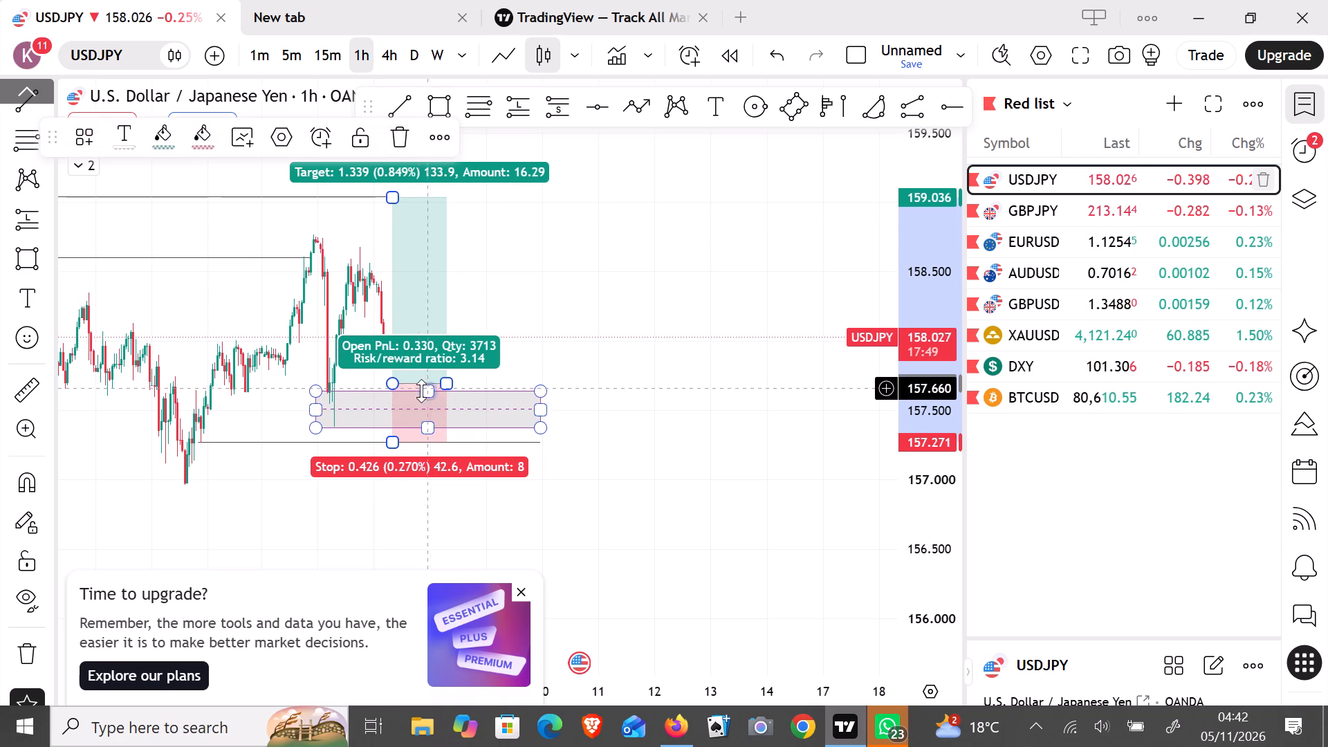
drag(388, 383, 374, 387)
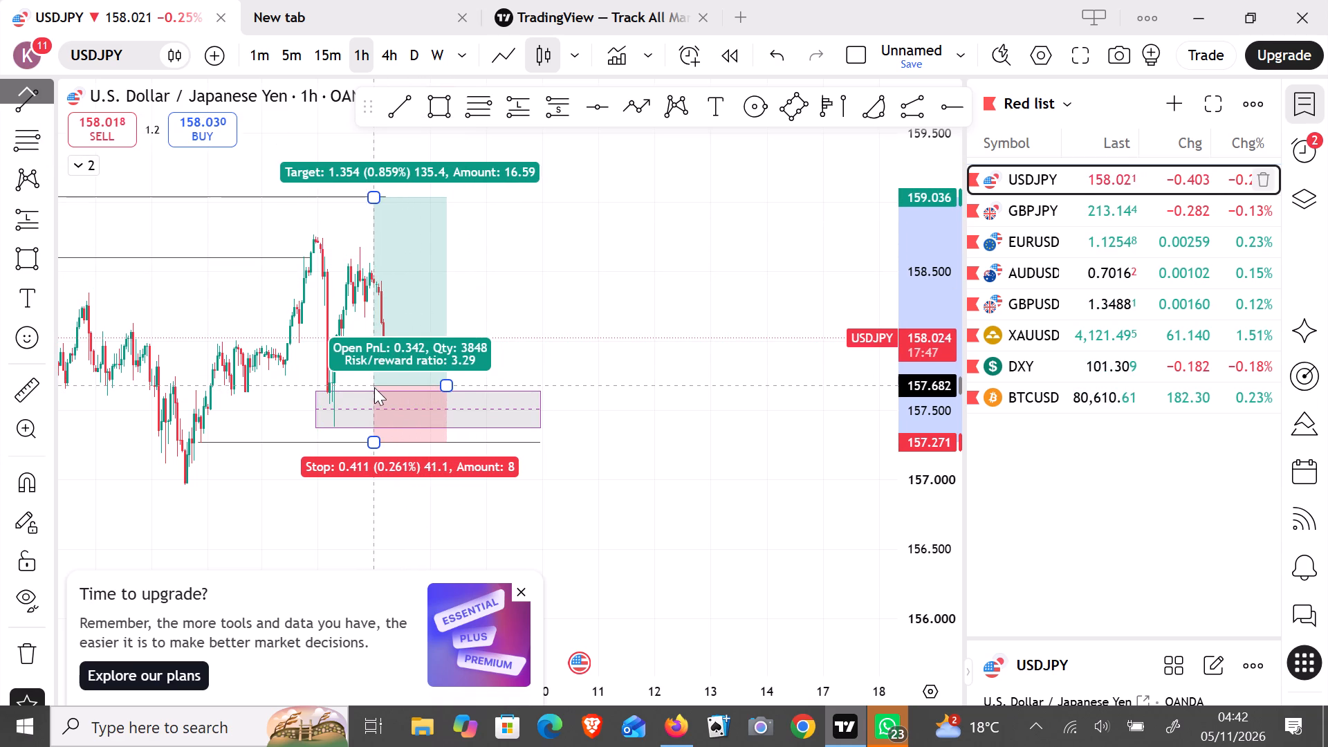
drag(374, 387, 376, 393)
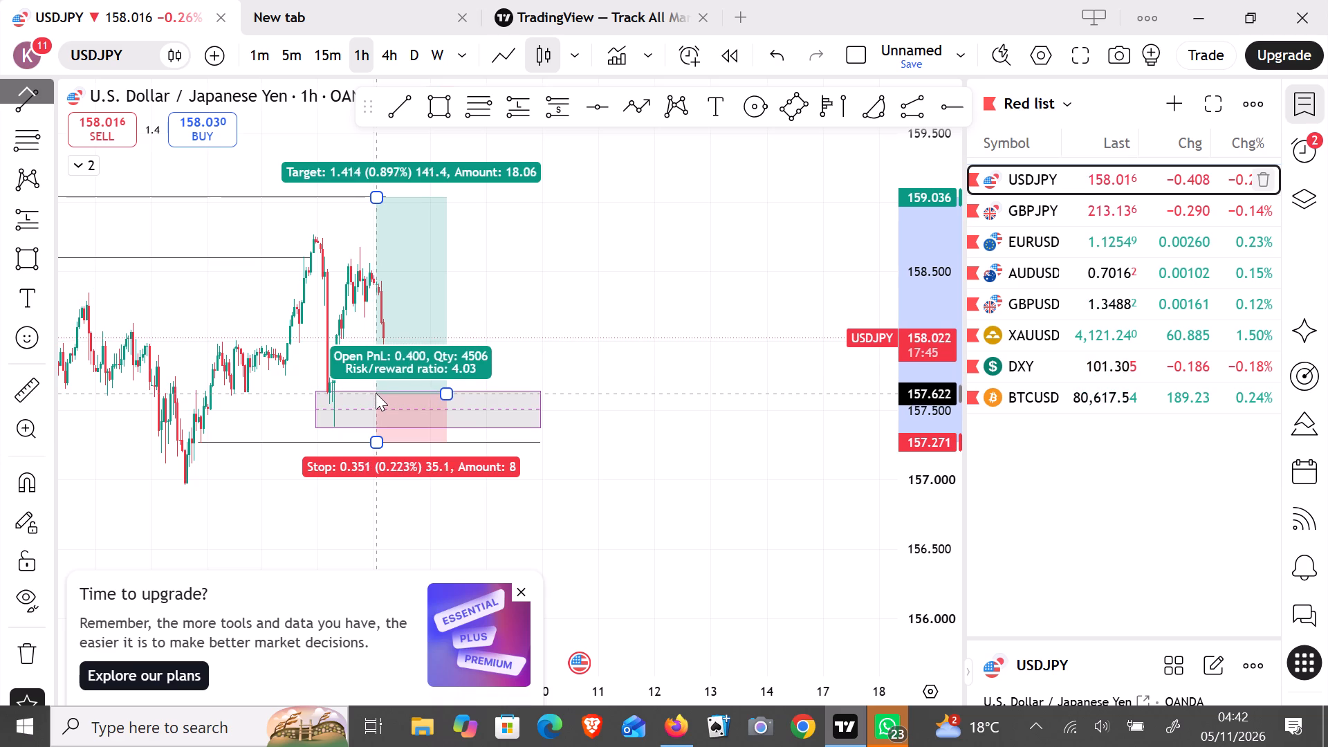
Fine-tune the long position's entry price to 157.642 at the demand zone's upper edge.
drag(376, 393, 376, 391)
click(562, 346)
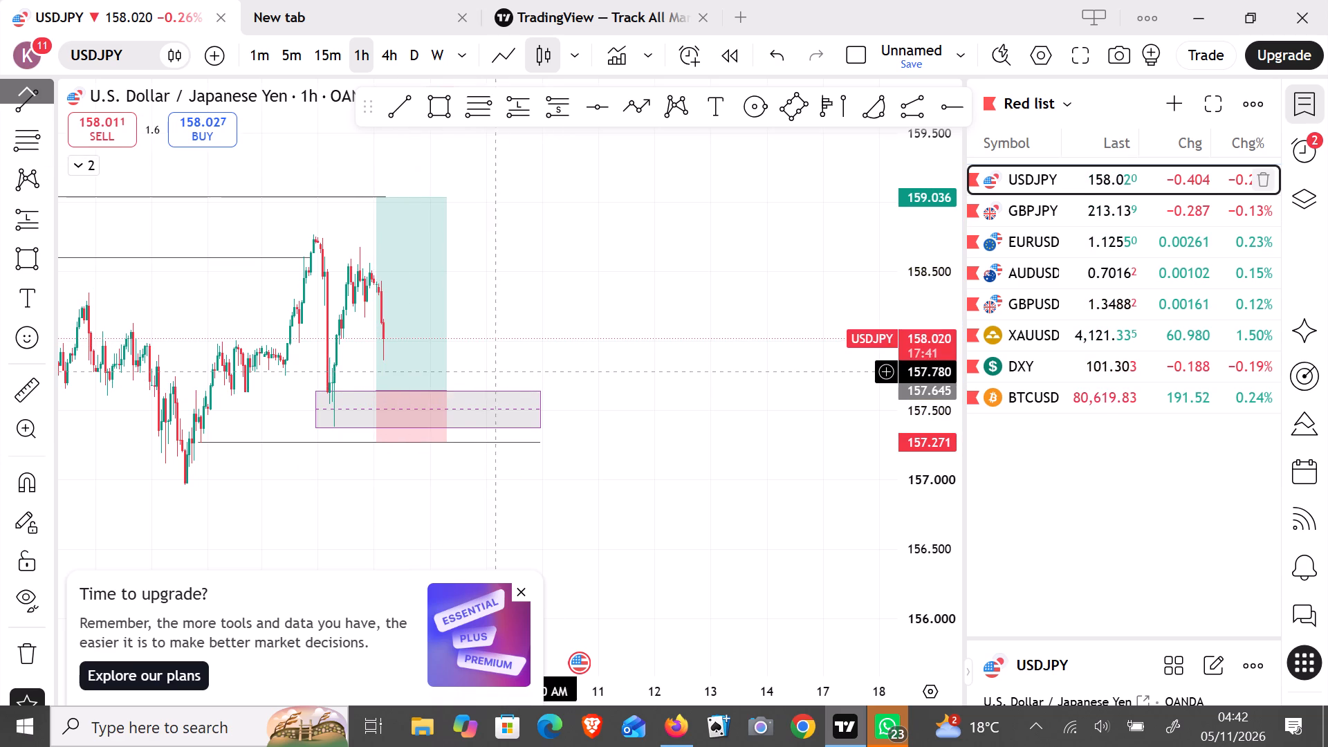
click(387, 378)
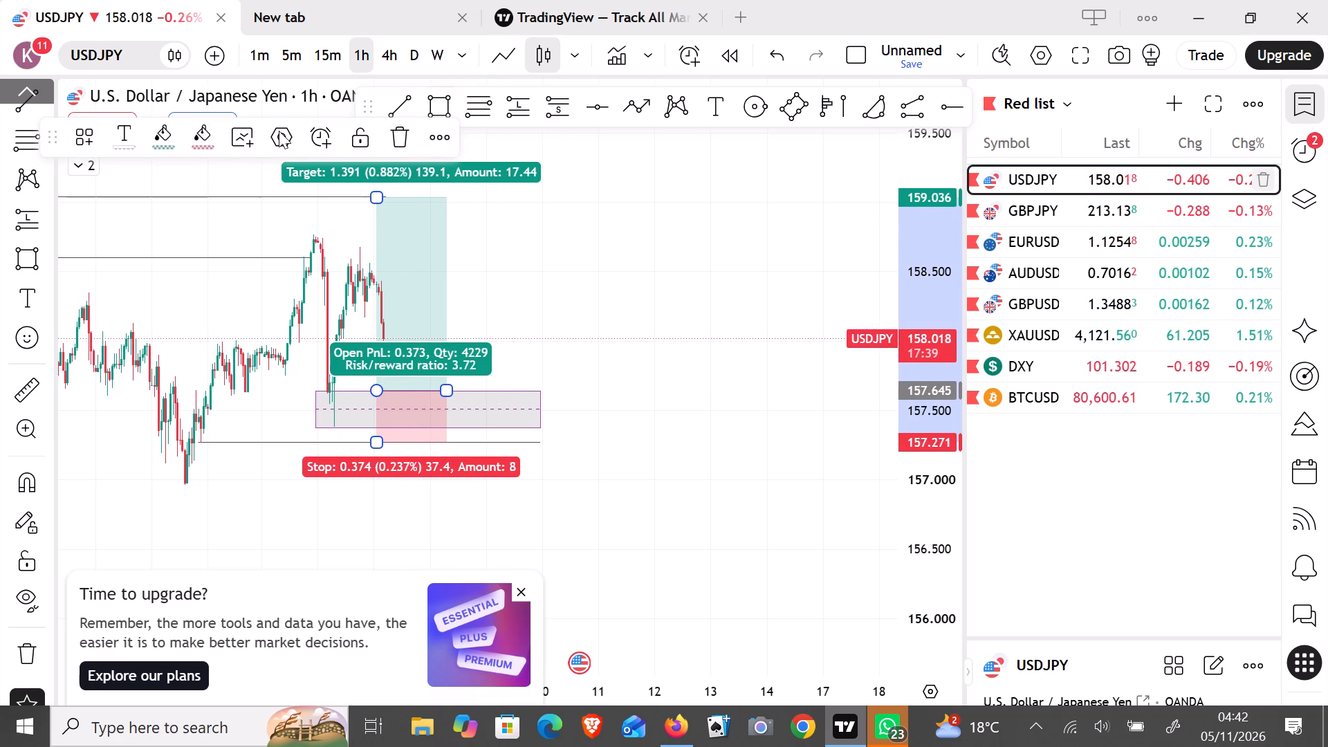
click(277, 142)
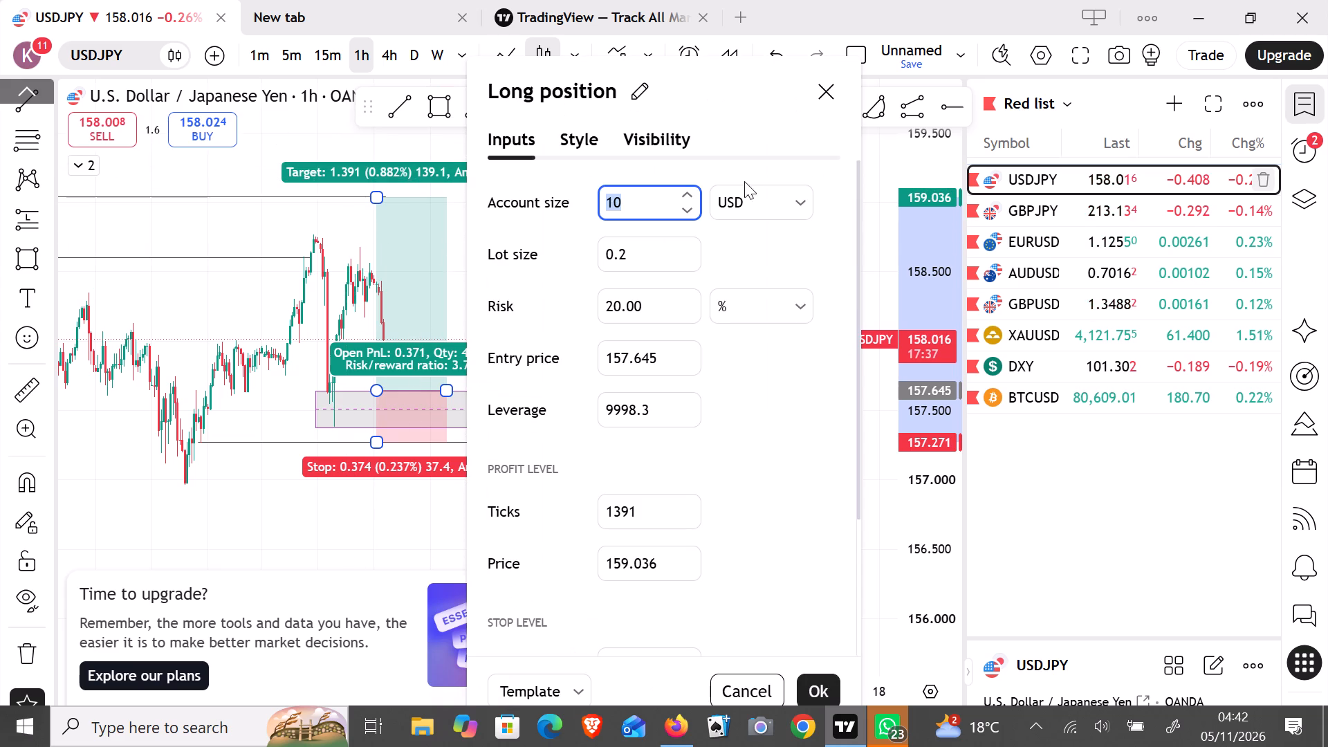
drag(732, 112, 896, 89)
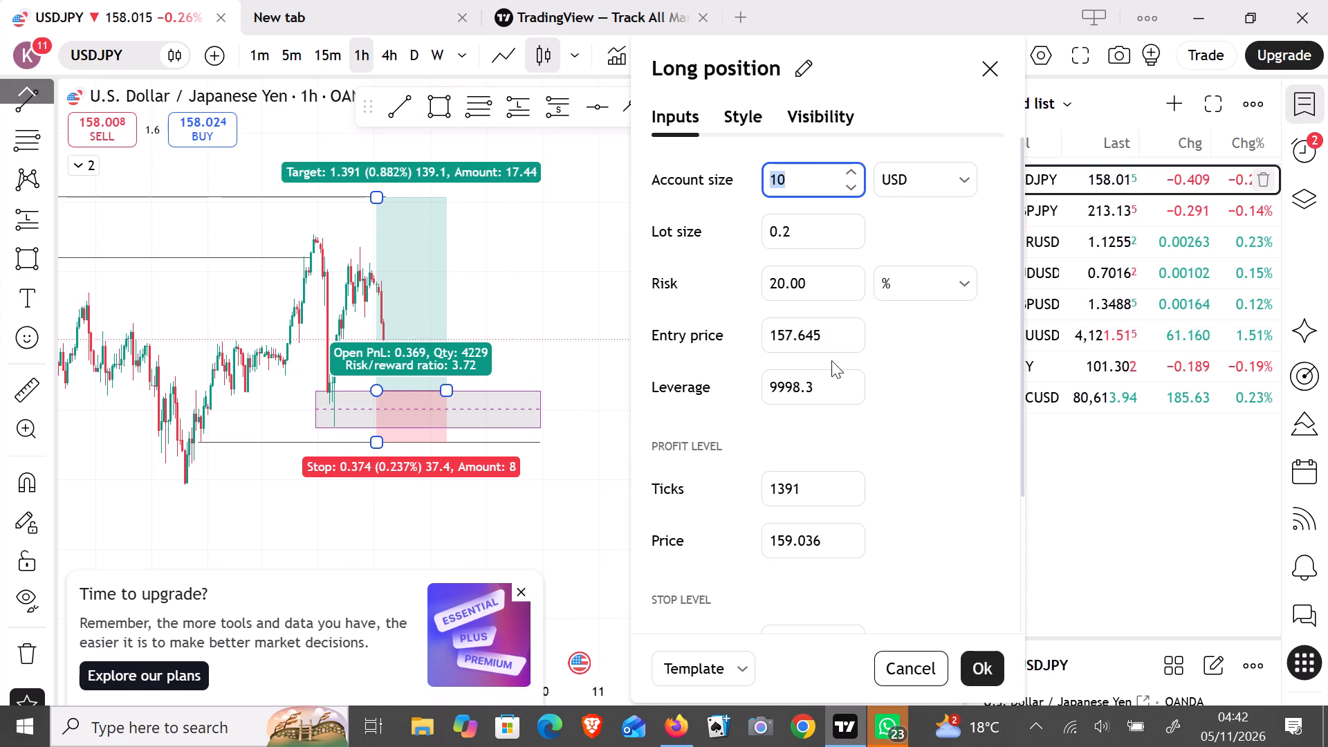
double_click(851, 342)
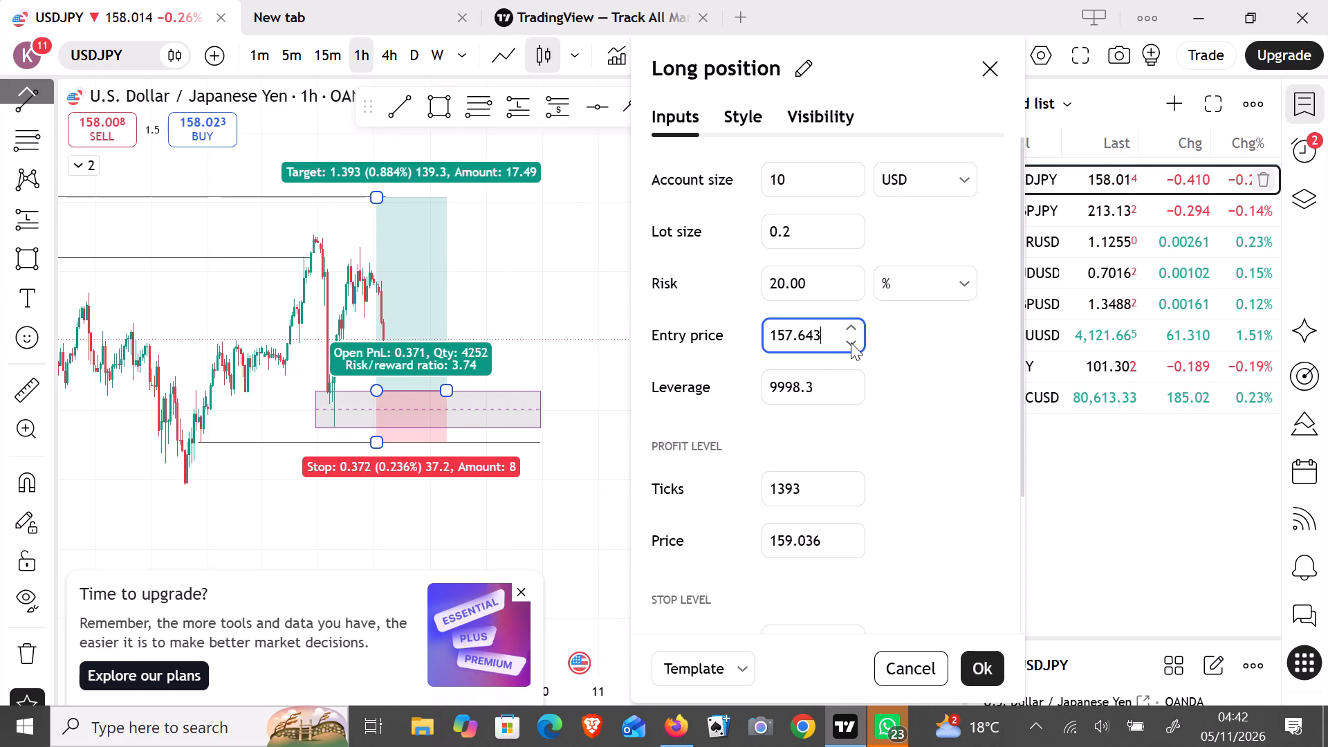
click(851, 342)
click(851, 342)
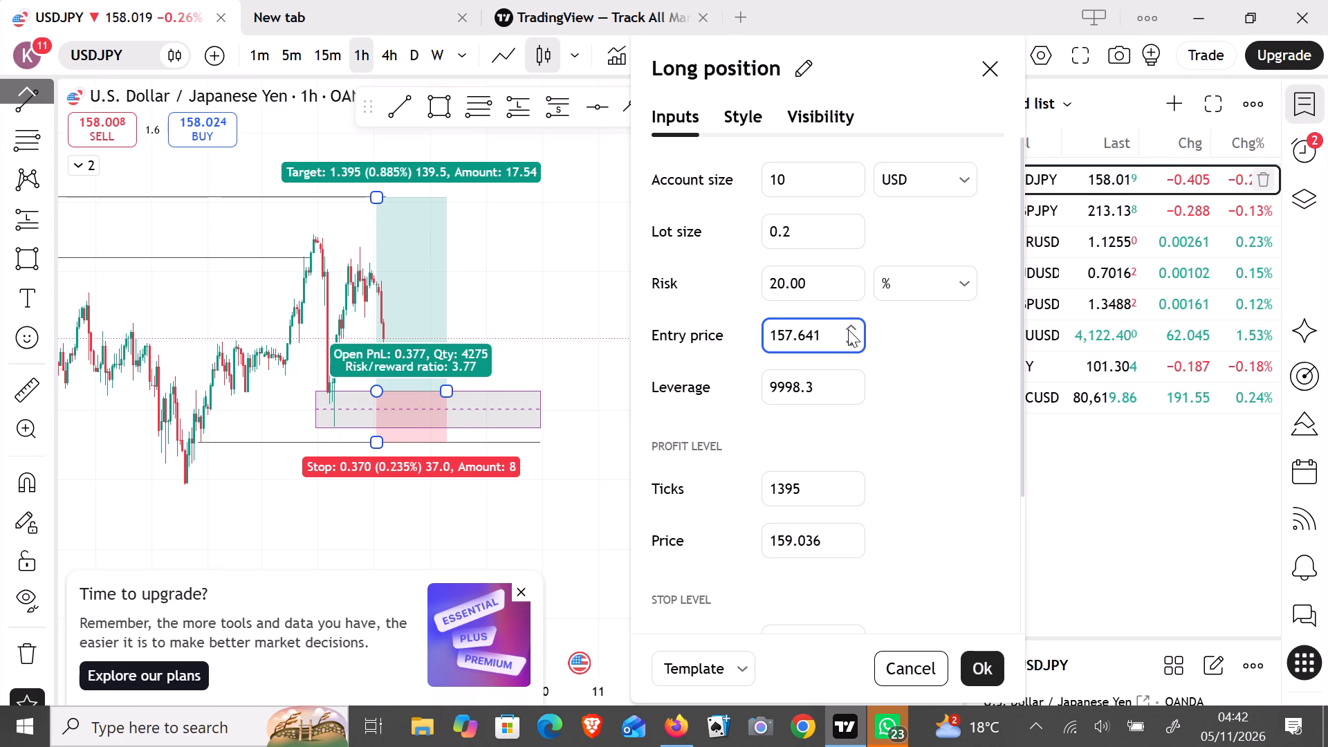
click(848, 329)
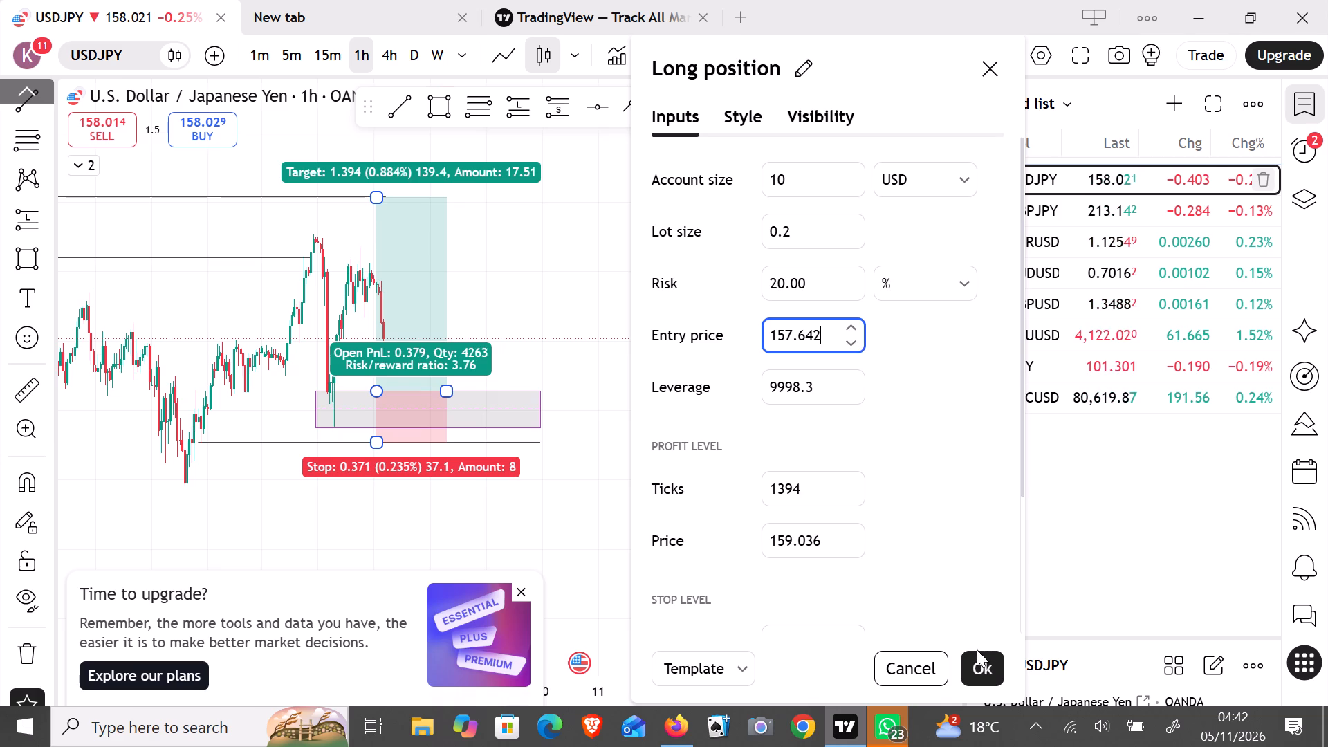
click(978, 659)
click(651, 338)
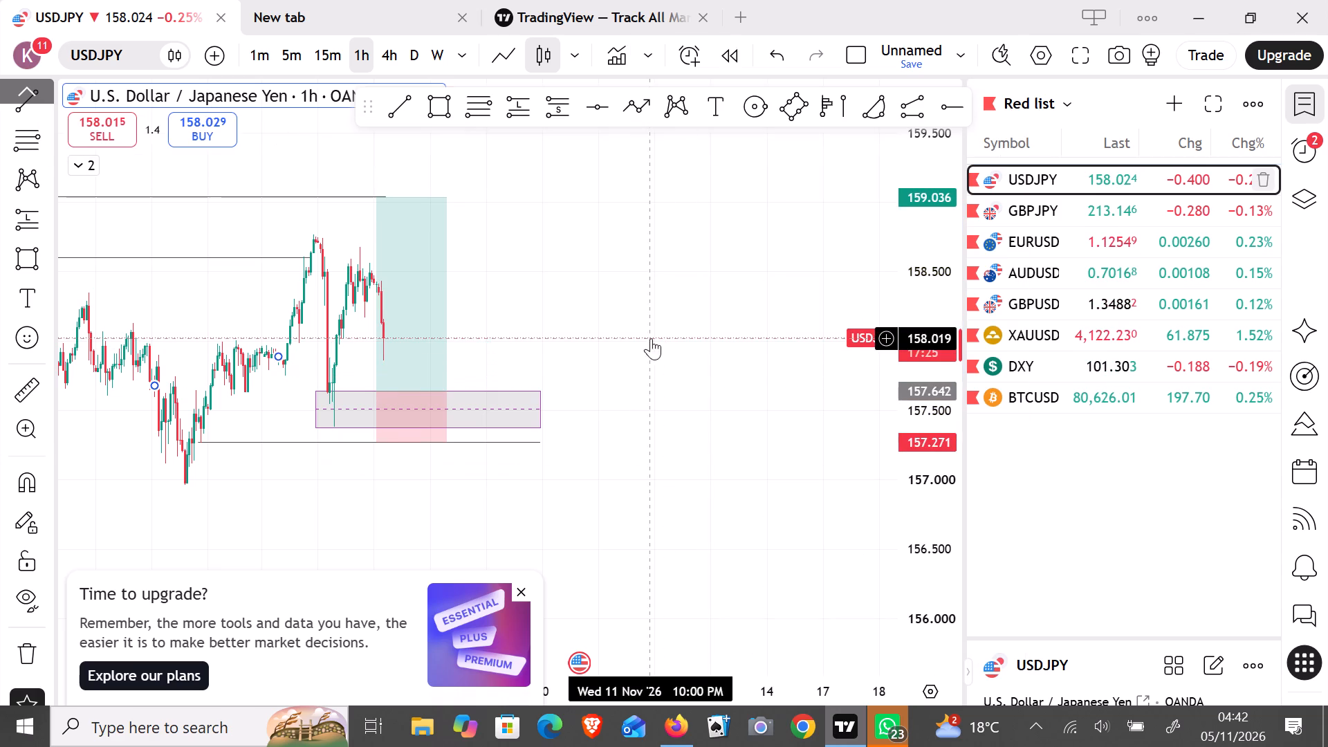
Raise the long position's target to 159.133, slightly above the upper Lsp line.
drag(376, 205, 403, 194)
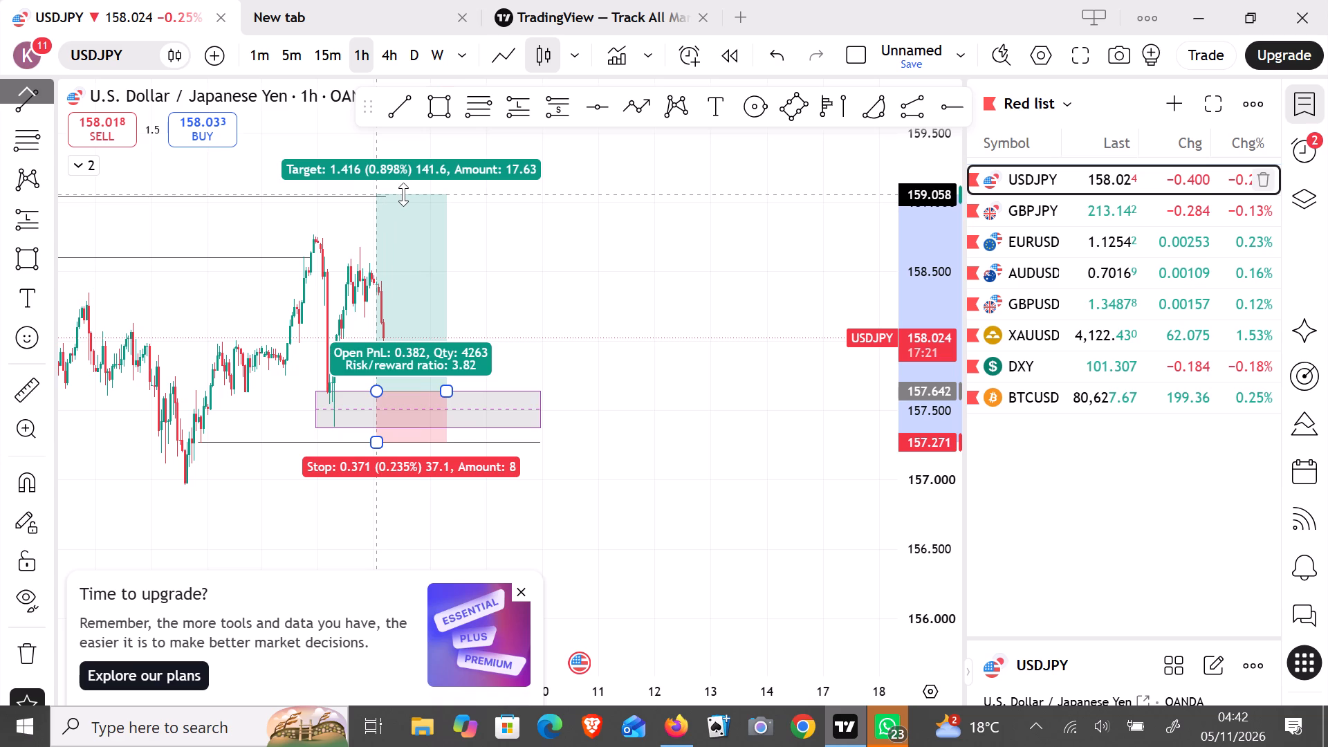
drag(403, 194, 414, 194)
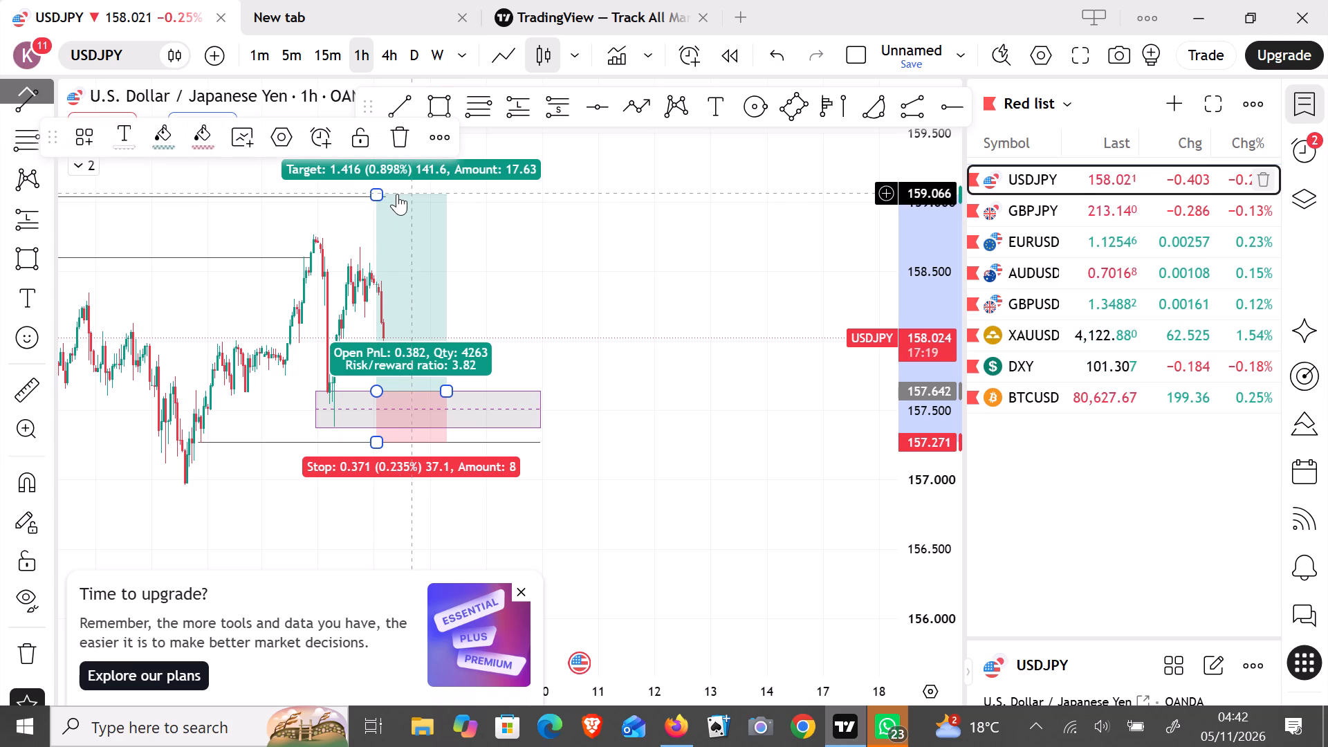
drag(378, 194, 374, 194)
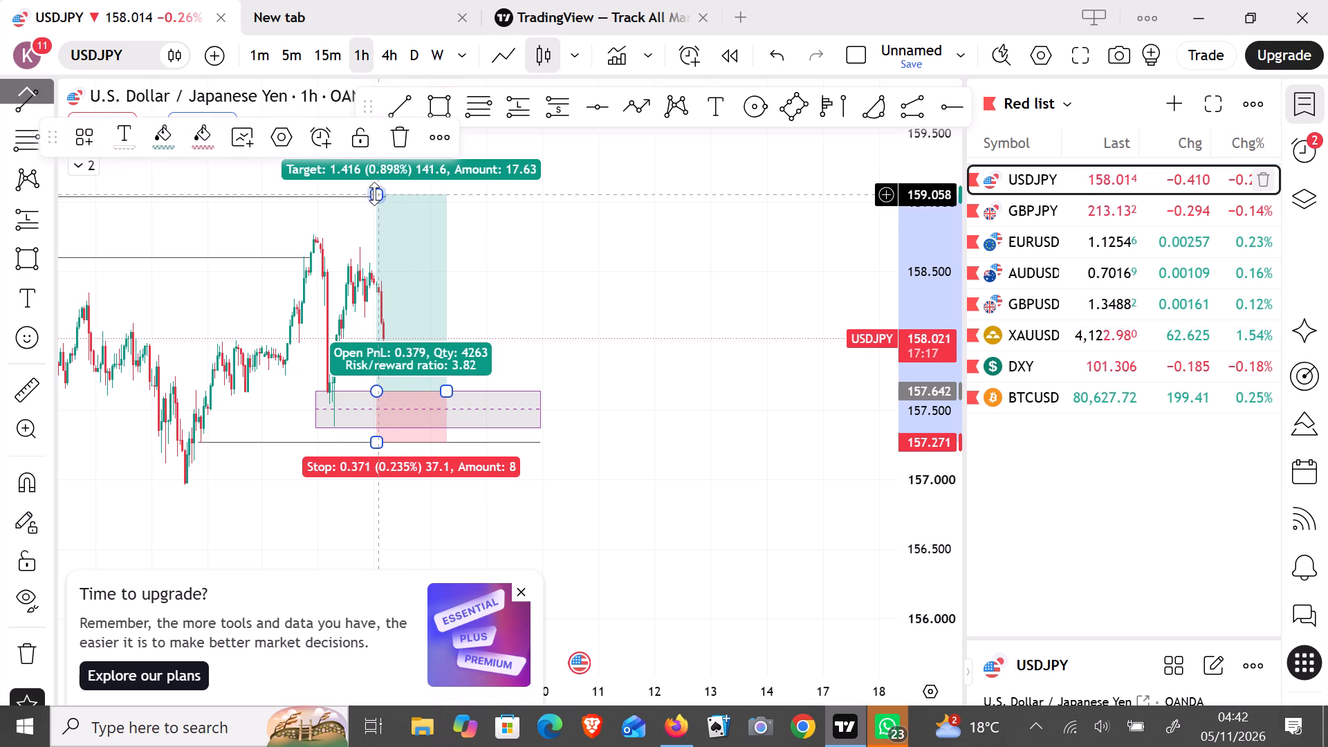
drag(374, 194, 382, 184)
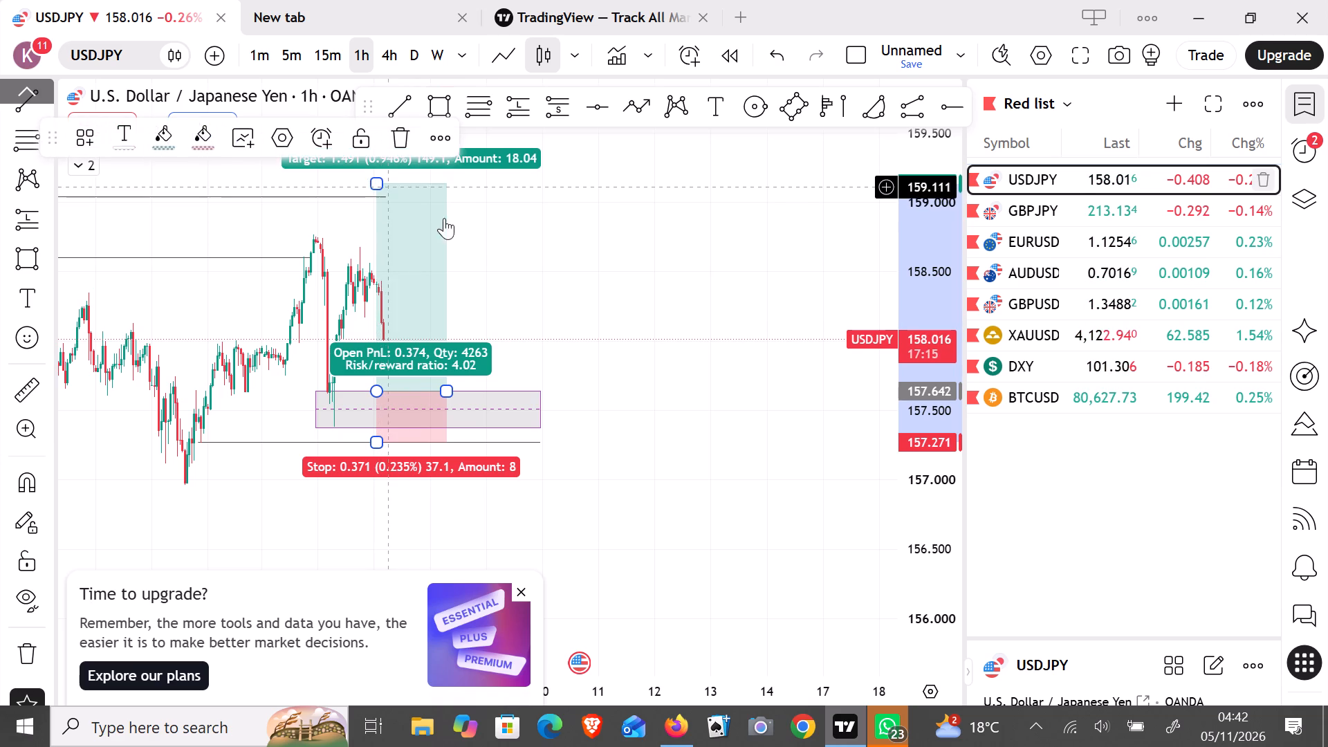
click(513, 268)
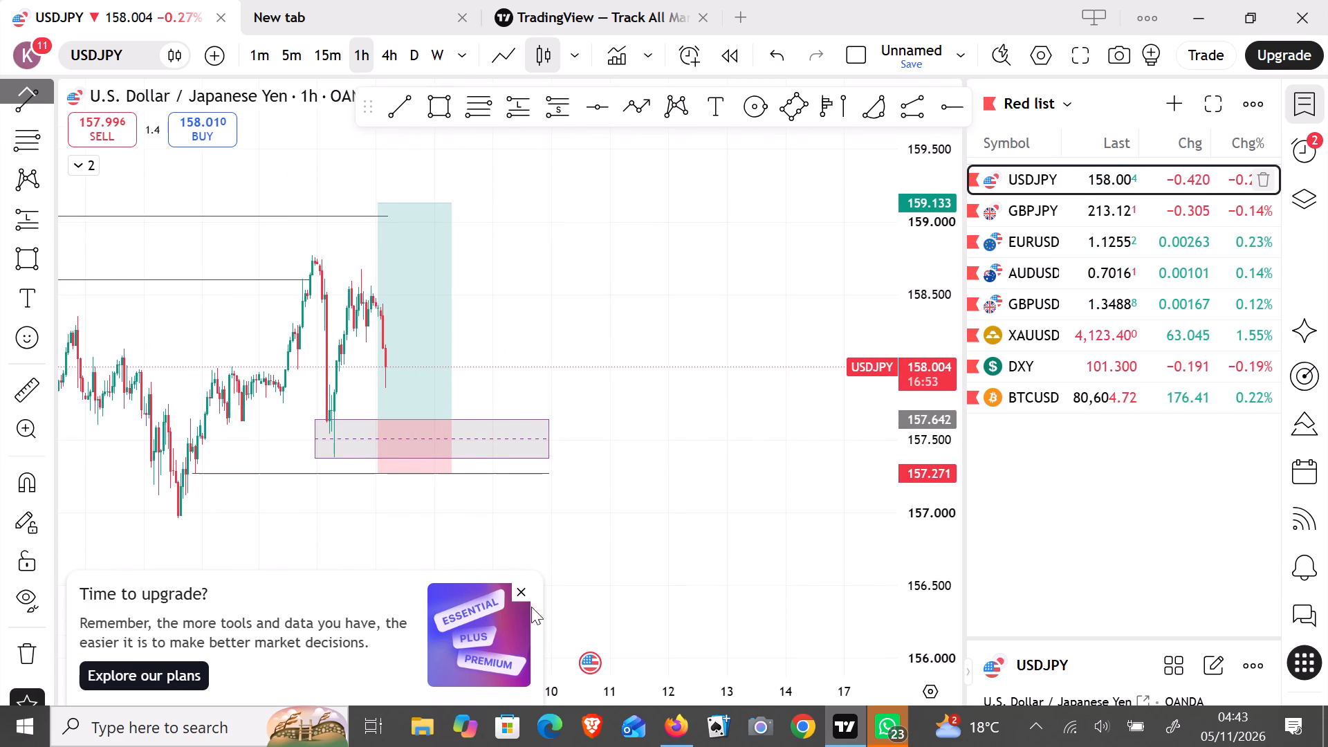
Dismiss the upgrade banner covering the chart and the ad-free plan offer.
click(522, 584)
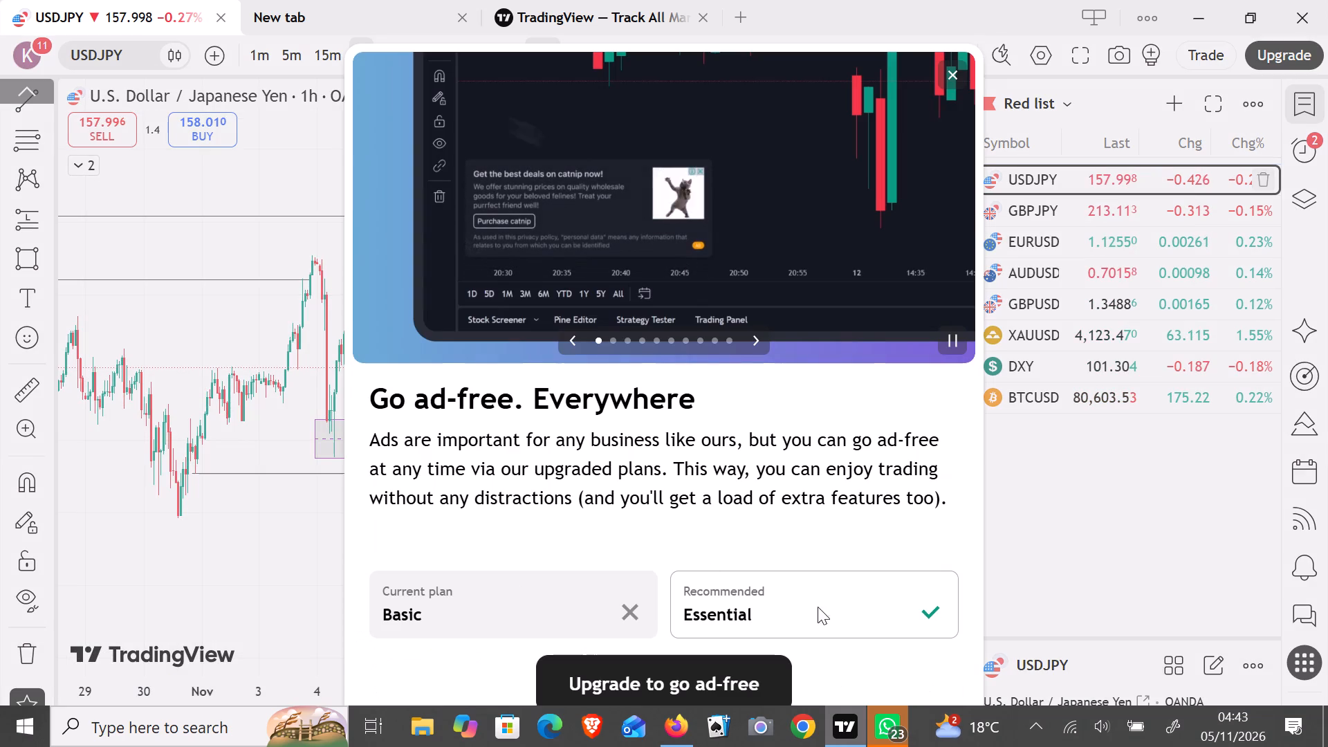
click(959, 80)
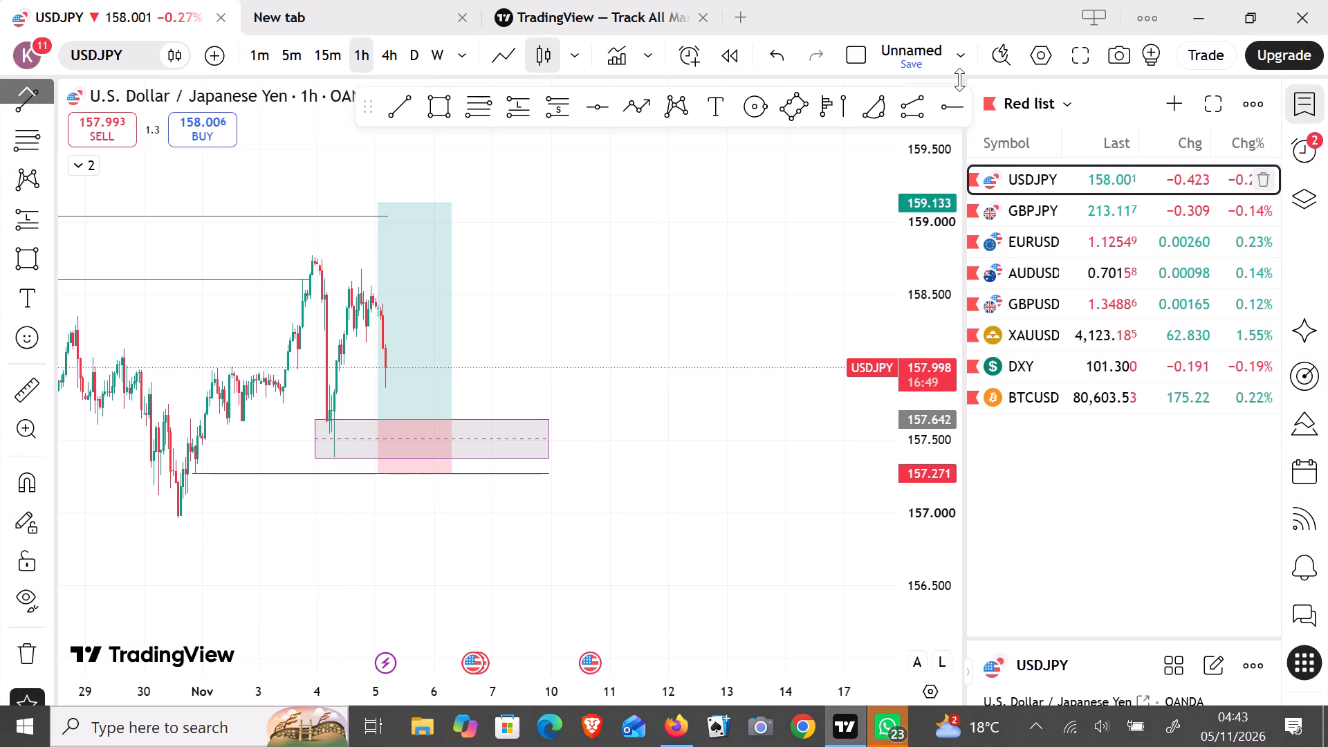
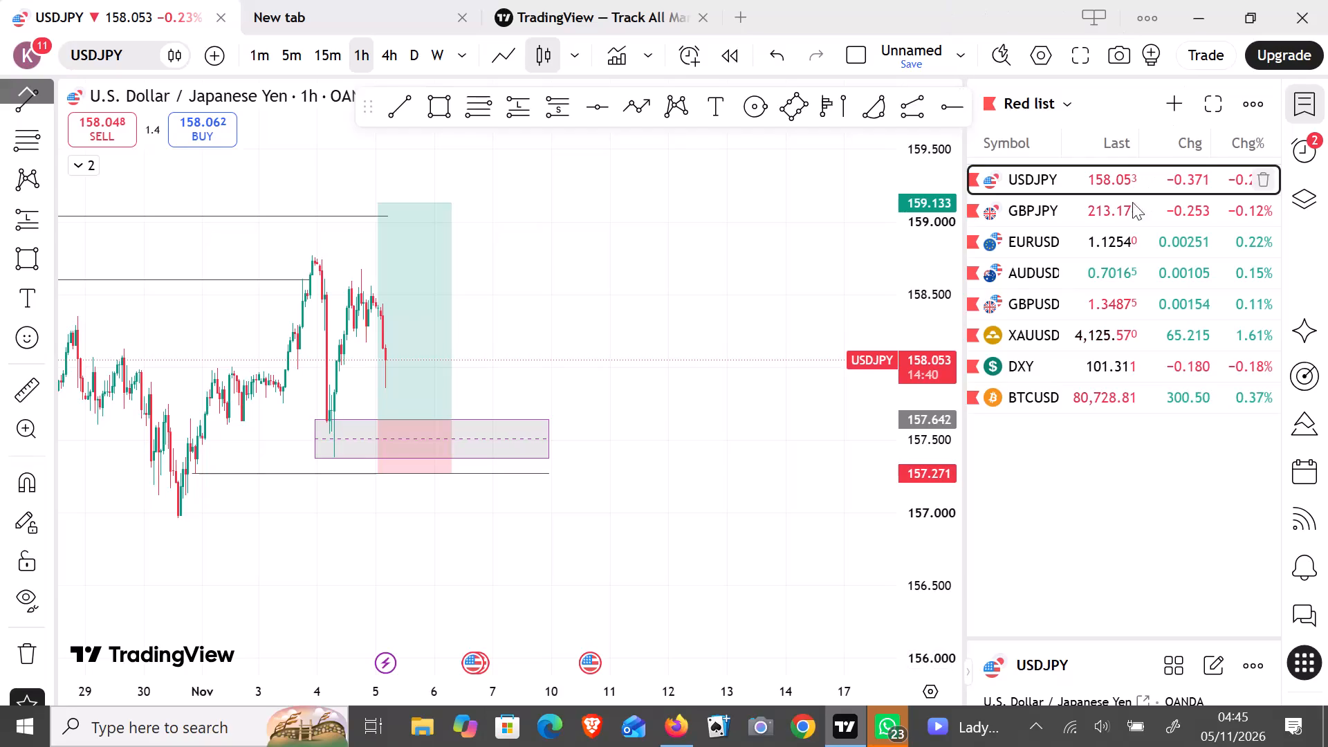
Open the GBPJPY chart from the Red list and remove all existing drawings from it.
click(1069, 207)
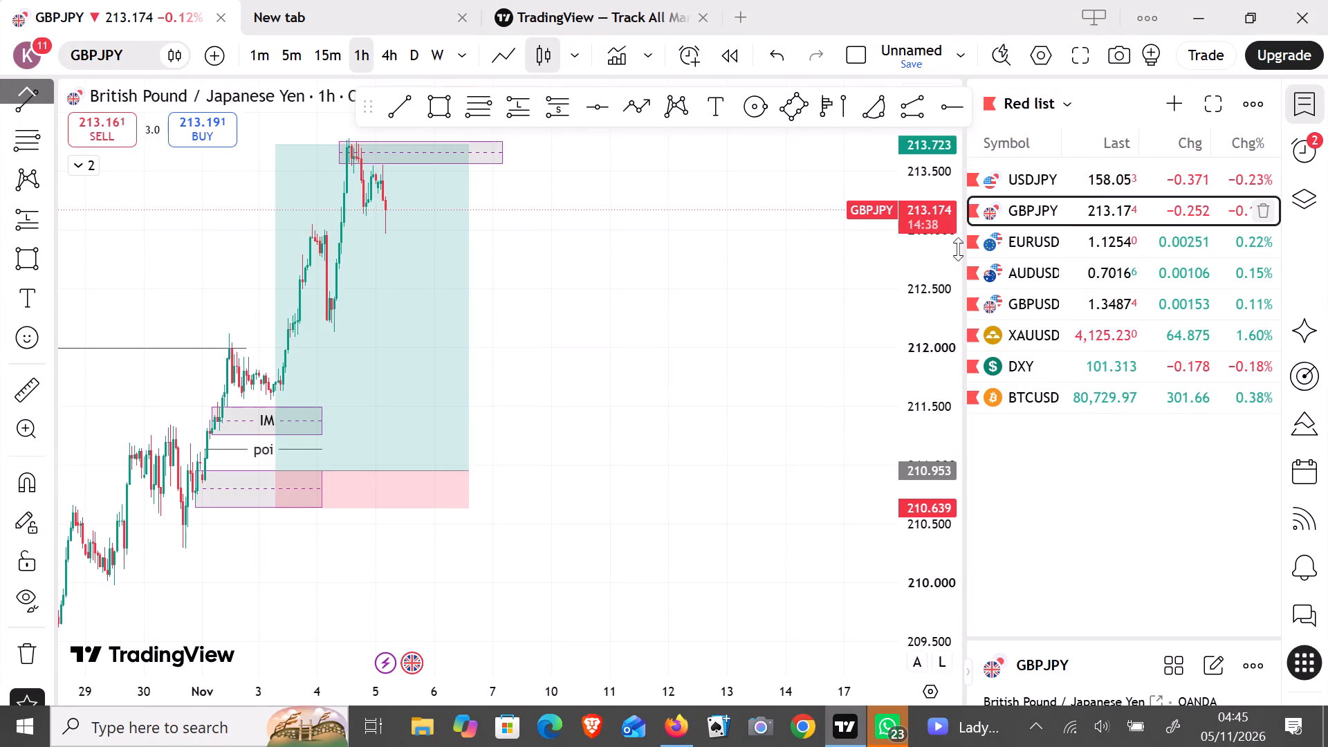
scroll(950, 273, down, 4)
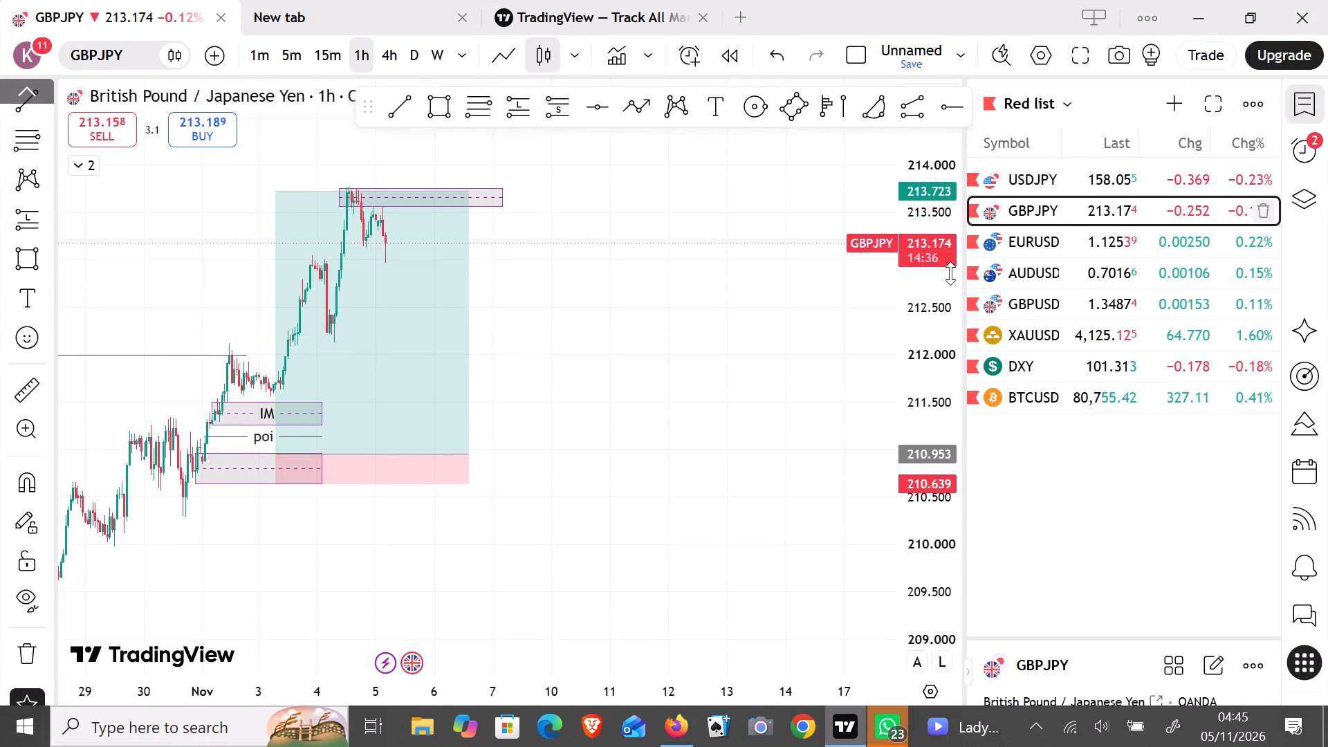
scroll(950, 273, down, 3)
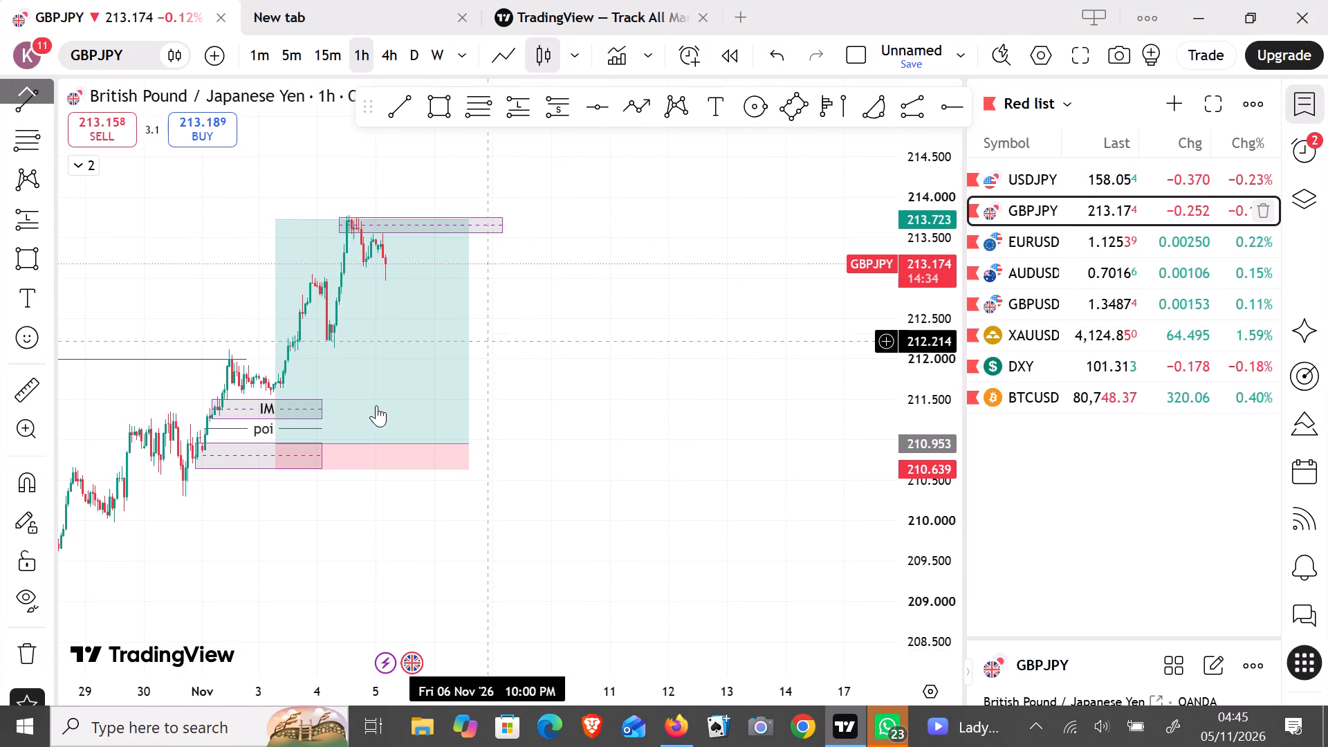
click(17, 668)
click(143, 604)
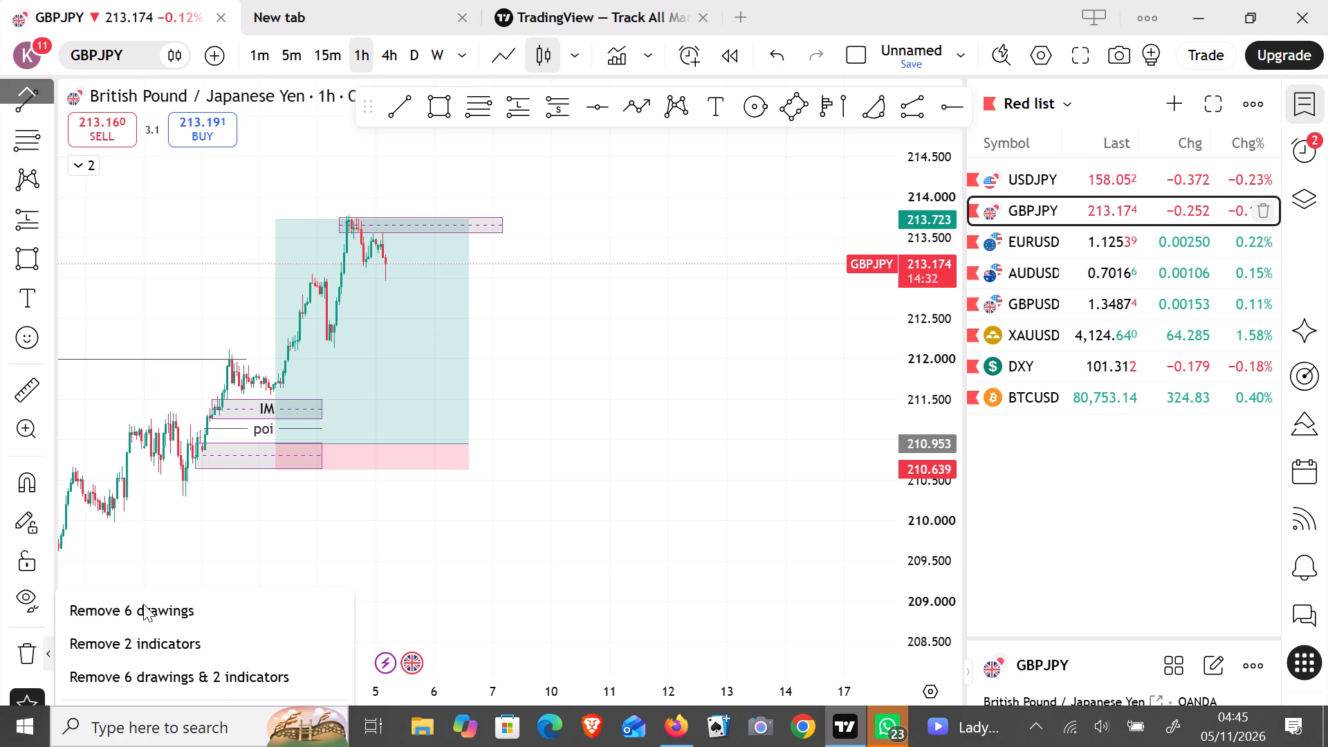
Switch the GBPJPY chart to the weekly timeframe.
click(439, 39)
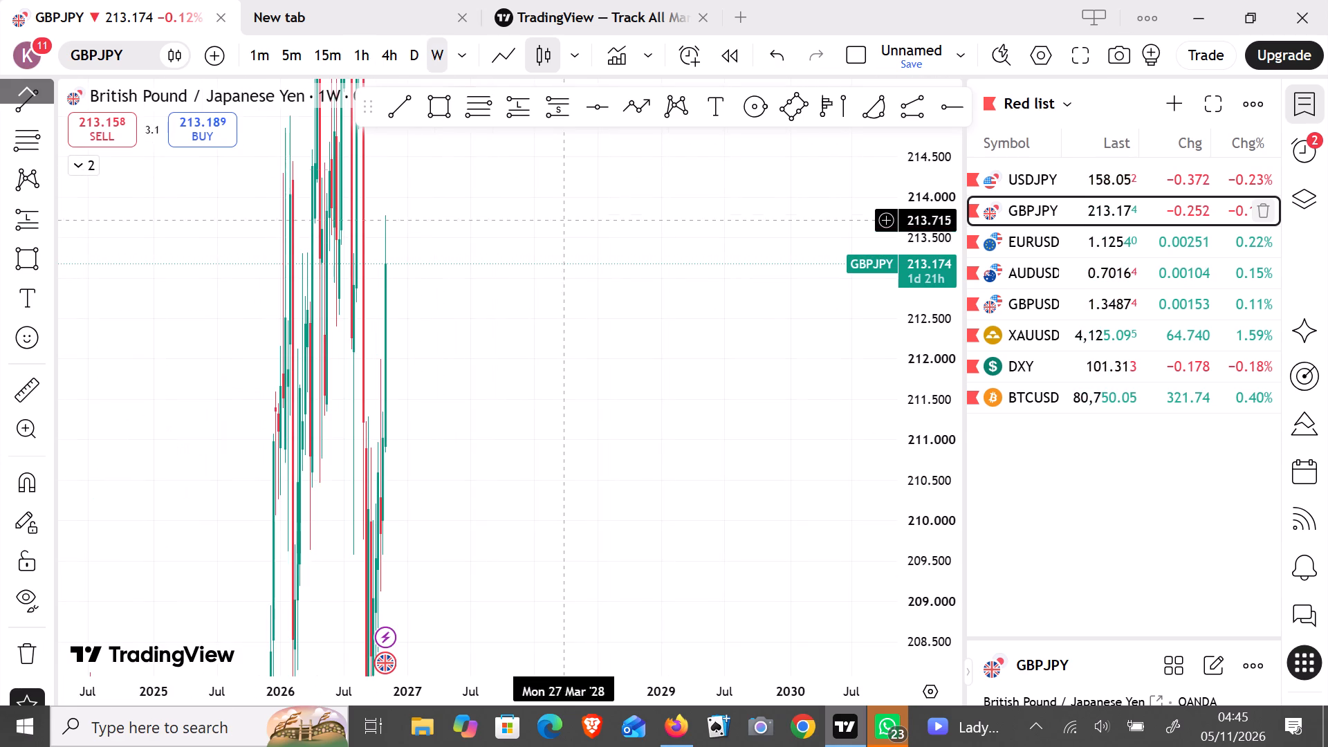
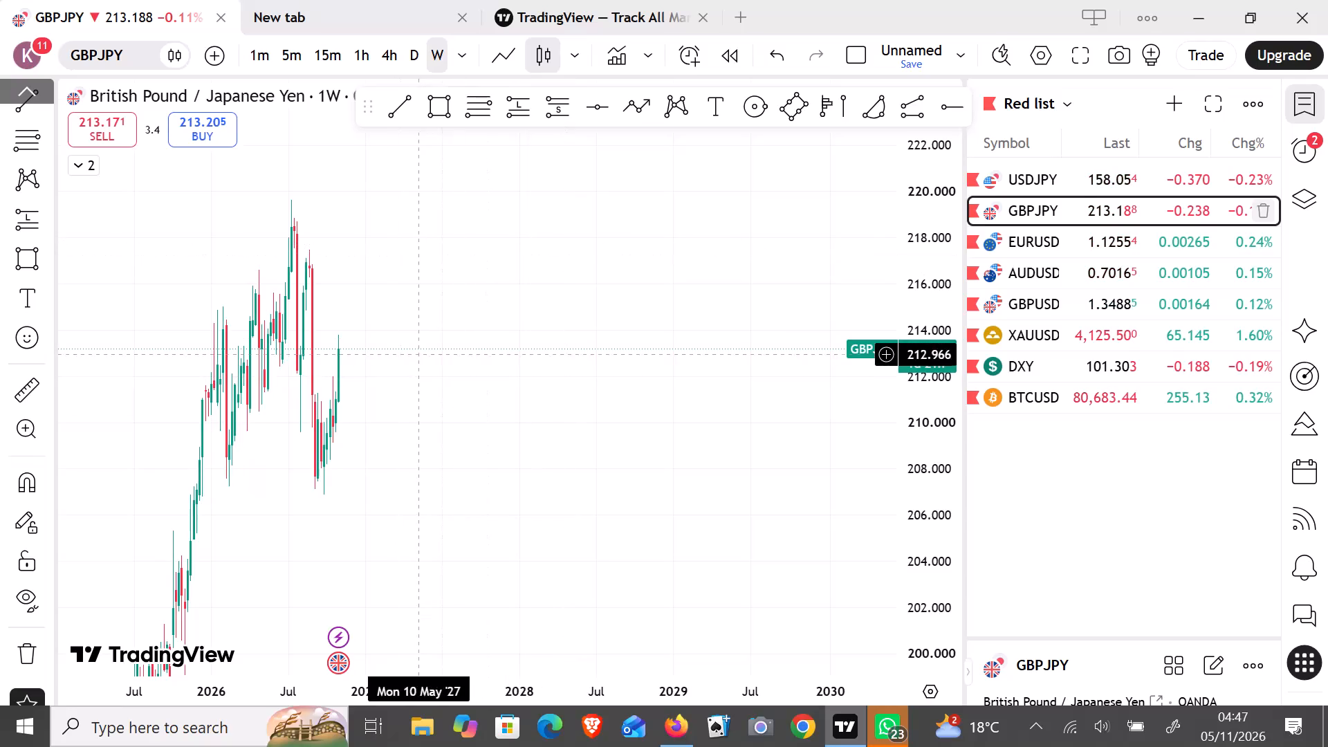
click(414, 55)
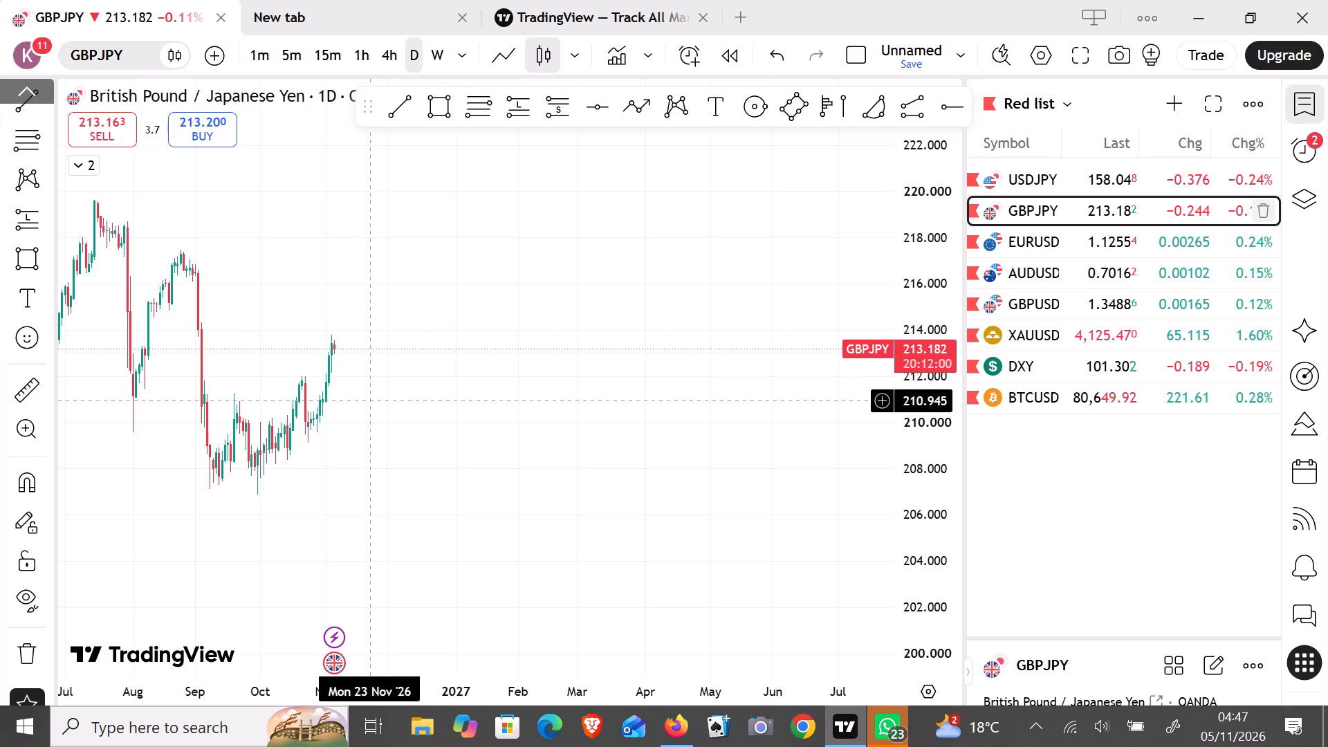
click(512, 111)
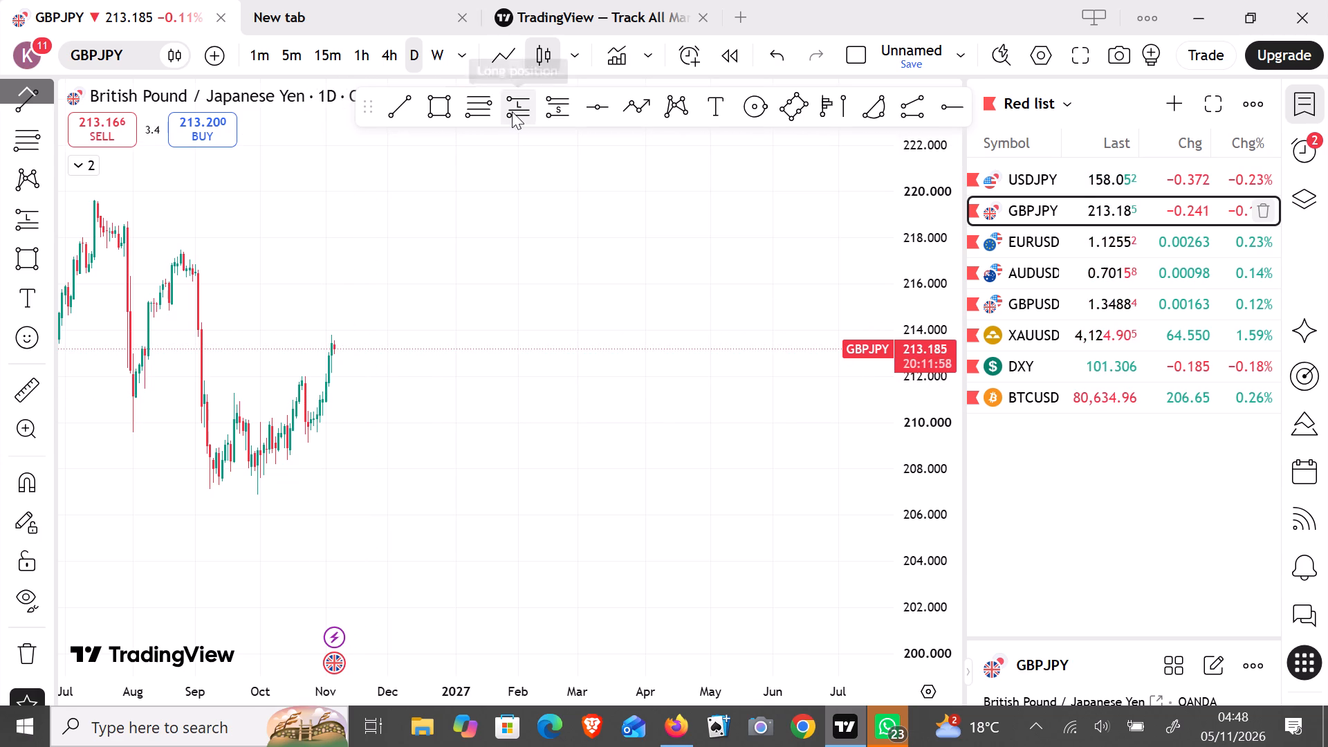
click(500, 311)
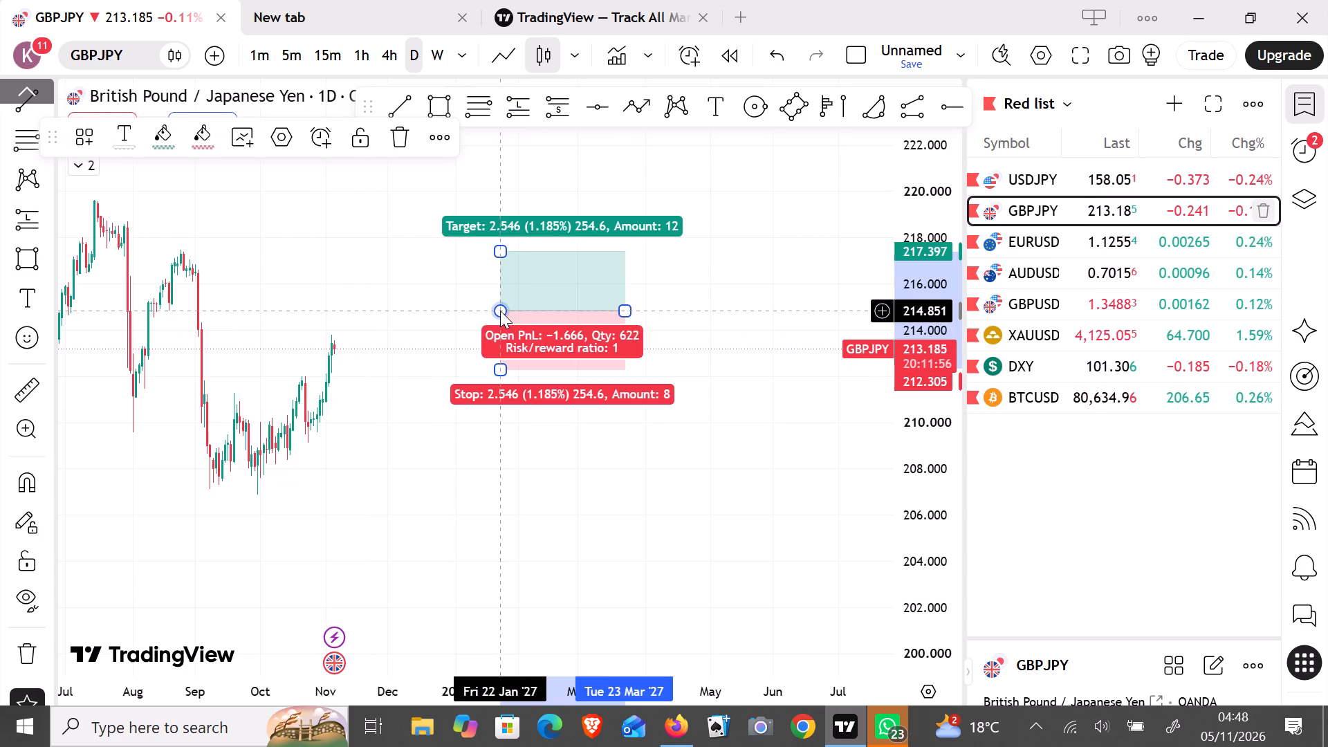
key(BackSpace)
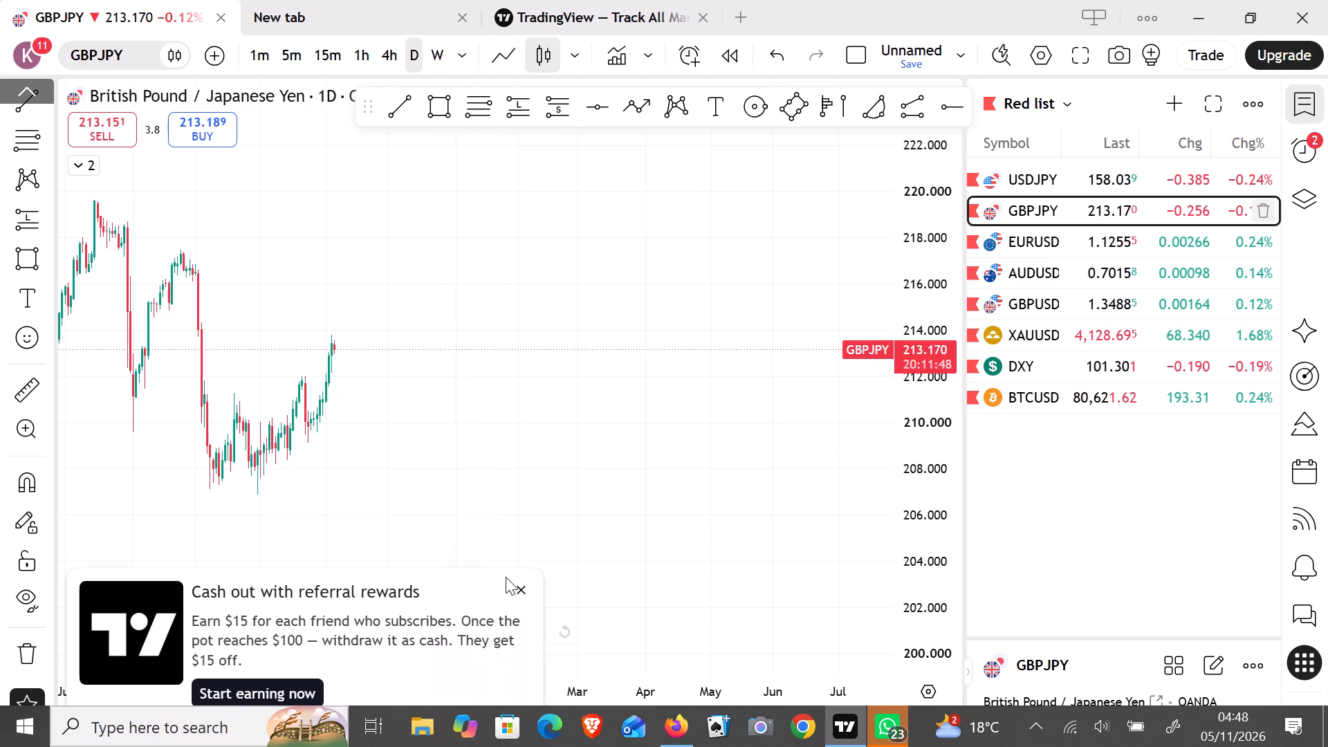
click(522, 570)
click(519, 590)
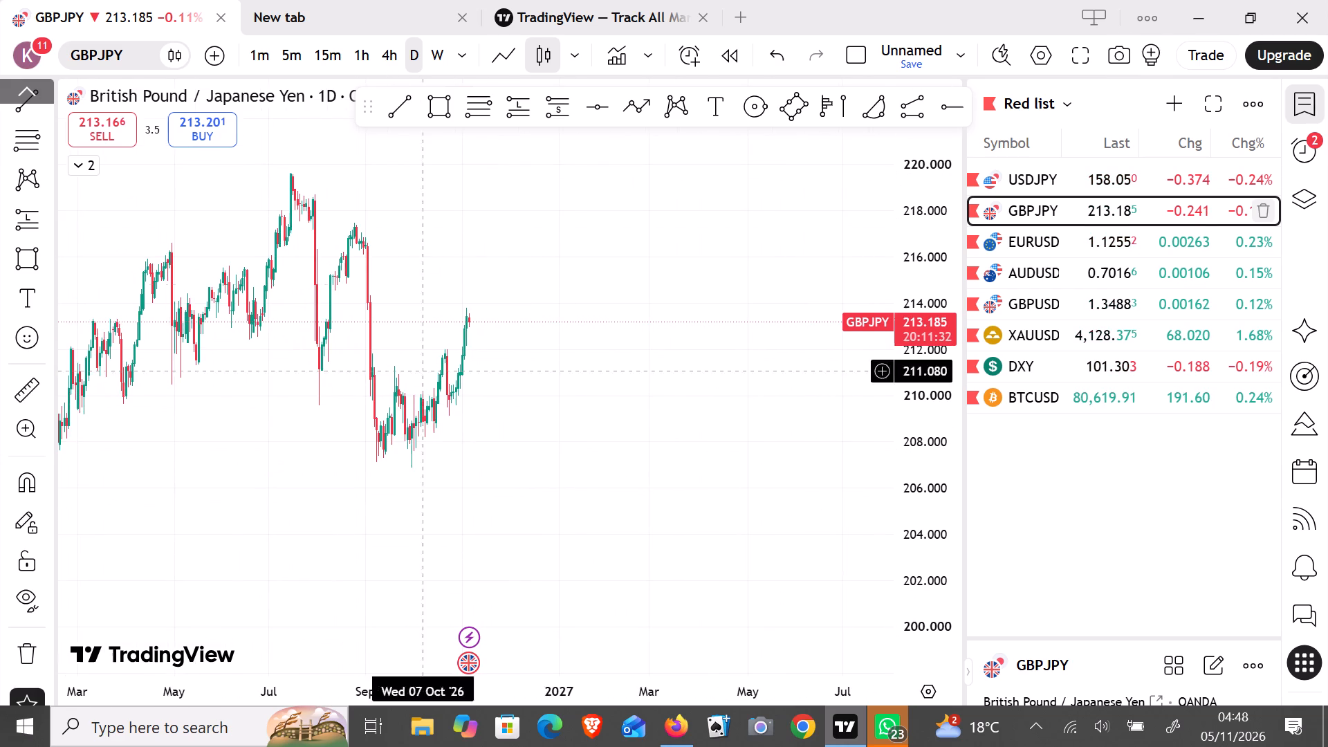
On the weekly timeframe, draw a horizontal trend line at about 214.9 from the 17 August 2026 candle to the 2 November 2026 candle.
click(437, 63)
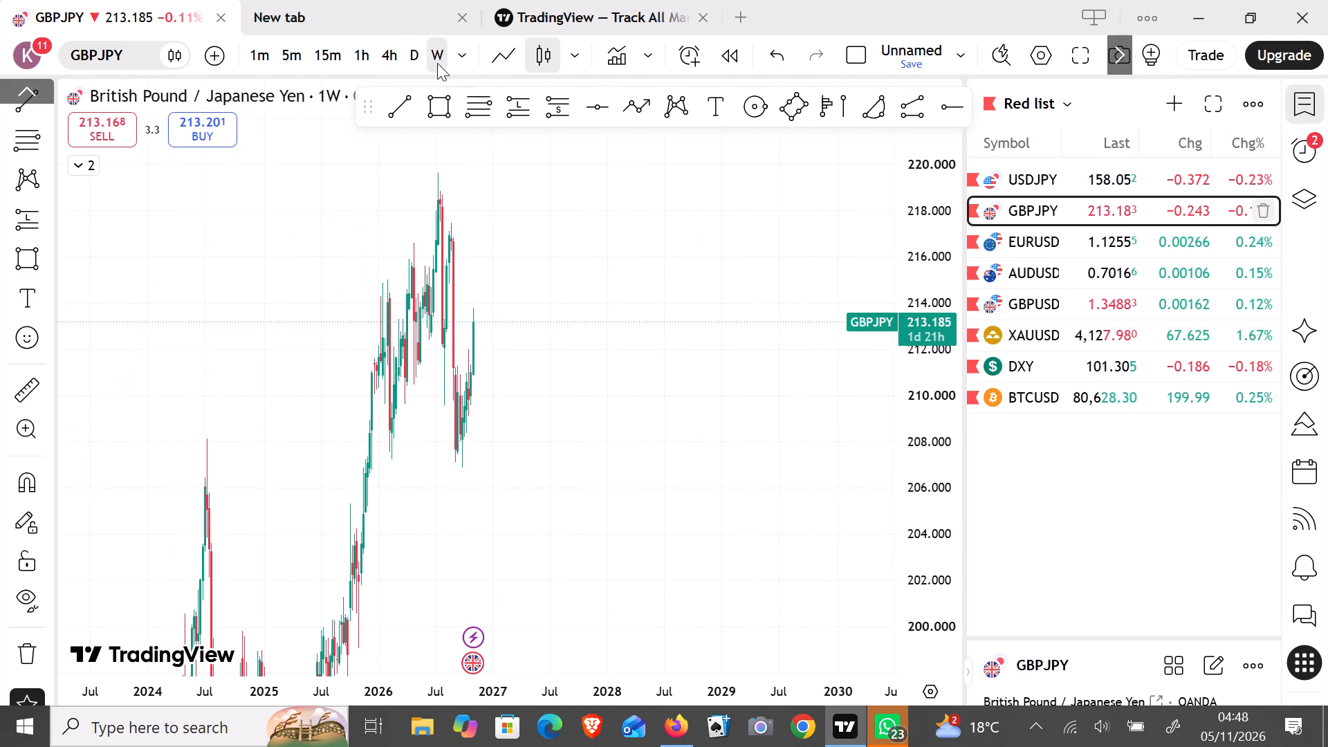
scroll(943, 262, down, 2)
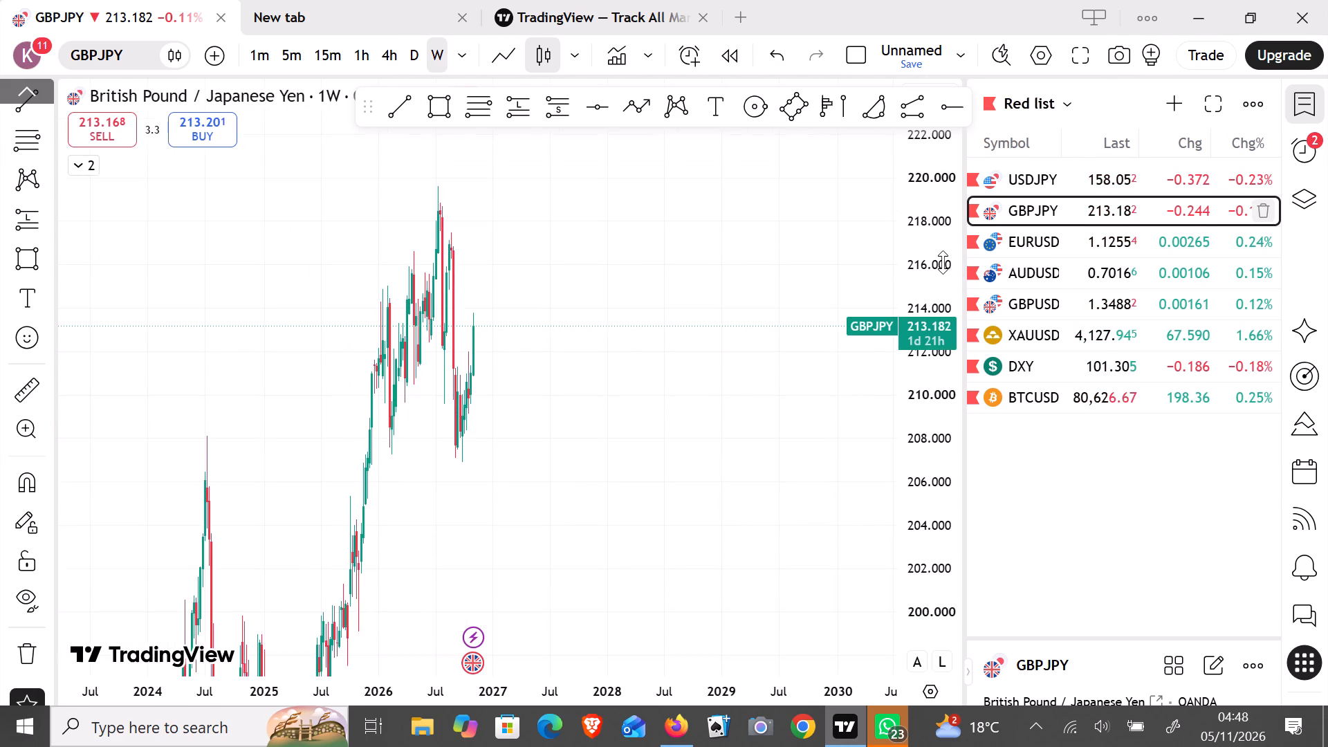
scroll(943, 262, down, 10)
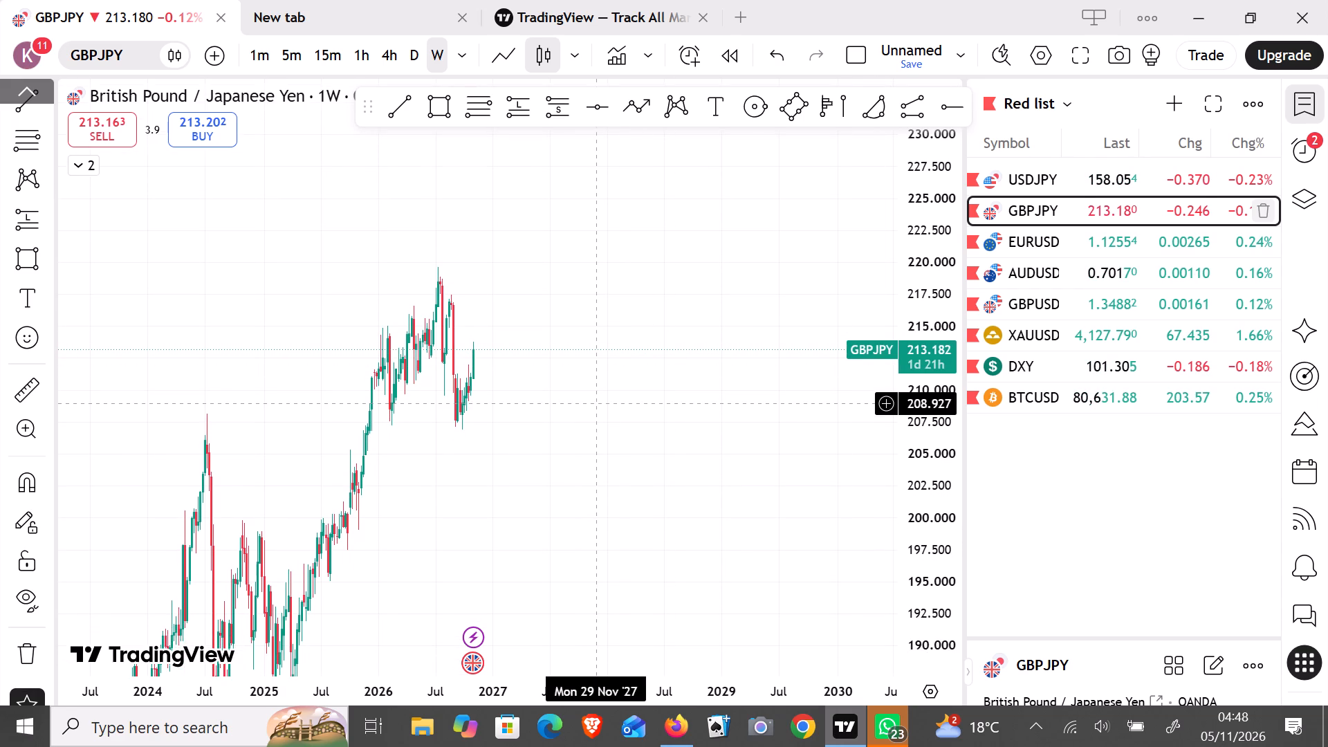
click(396, 101)
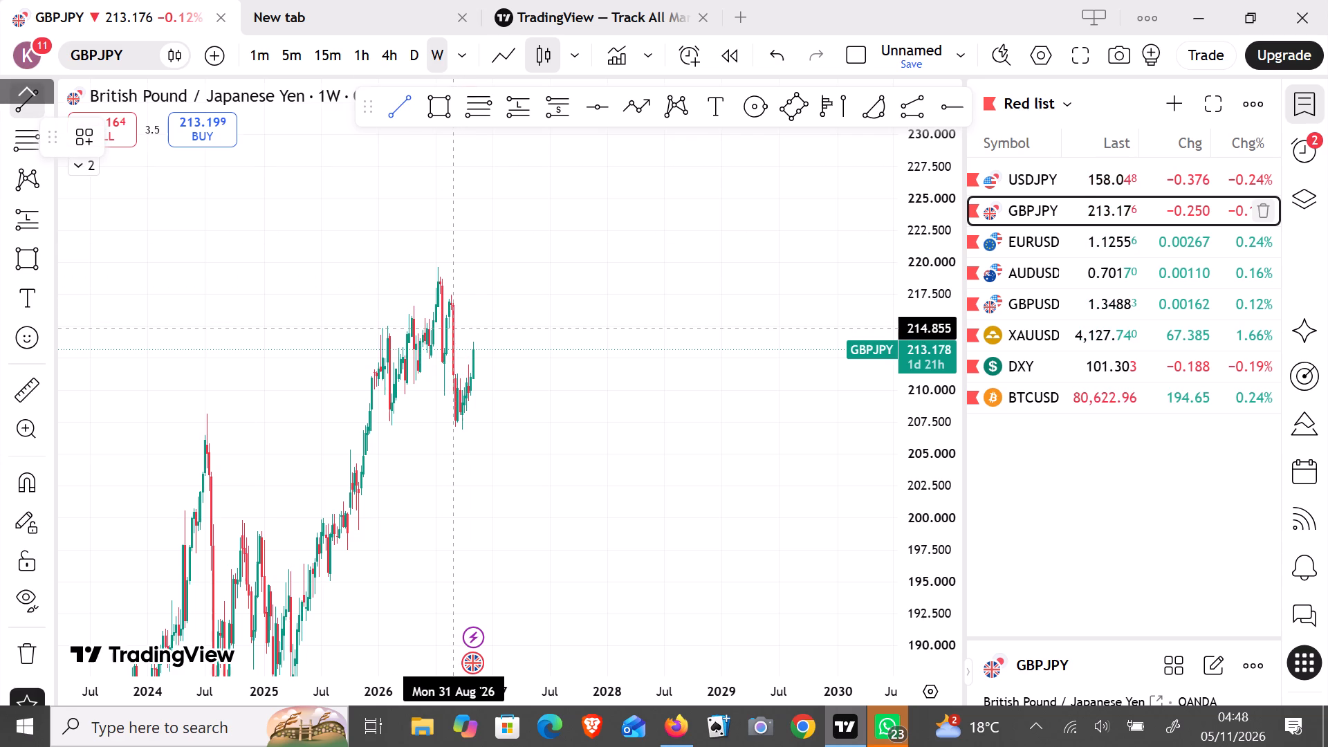
drag(450, 327, 485, 327)
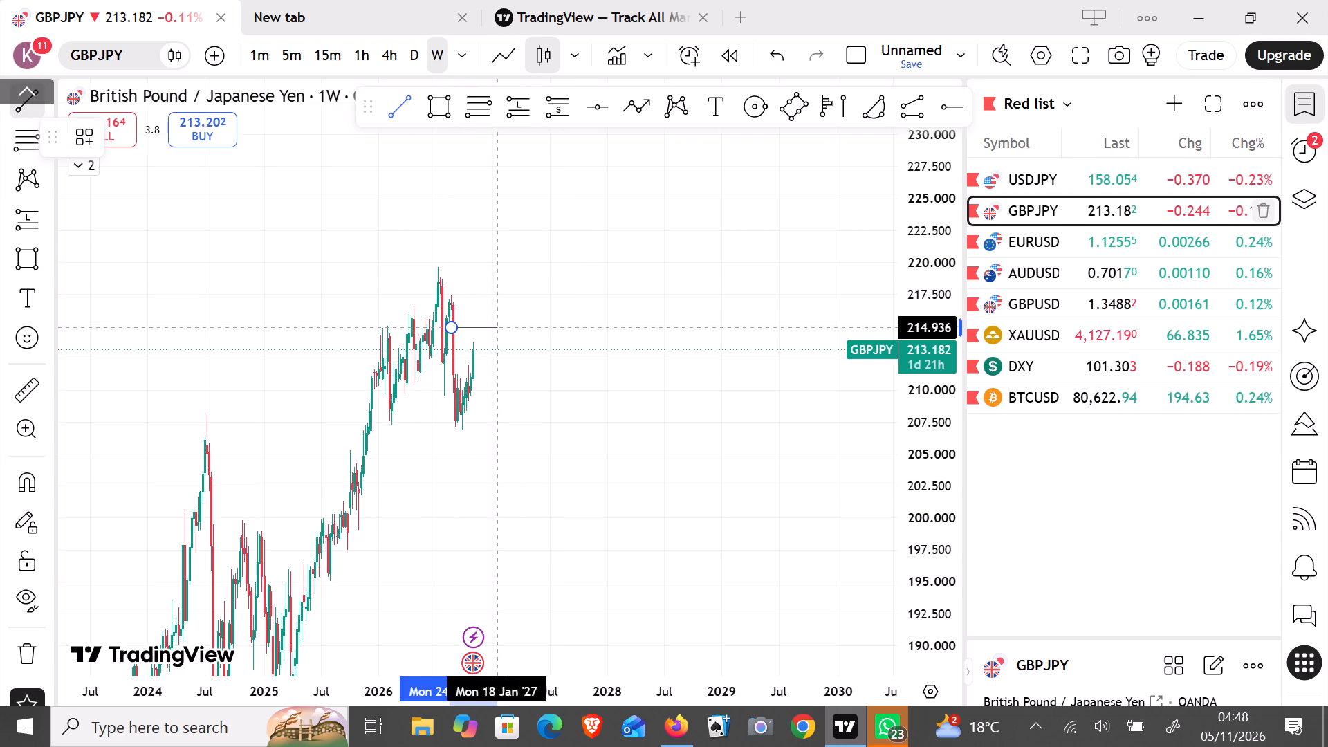
drag(485, 327, 475, 326)
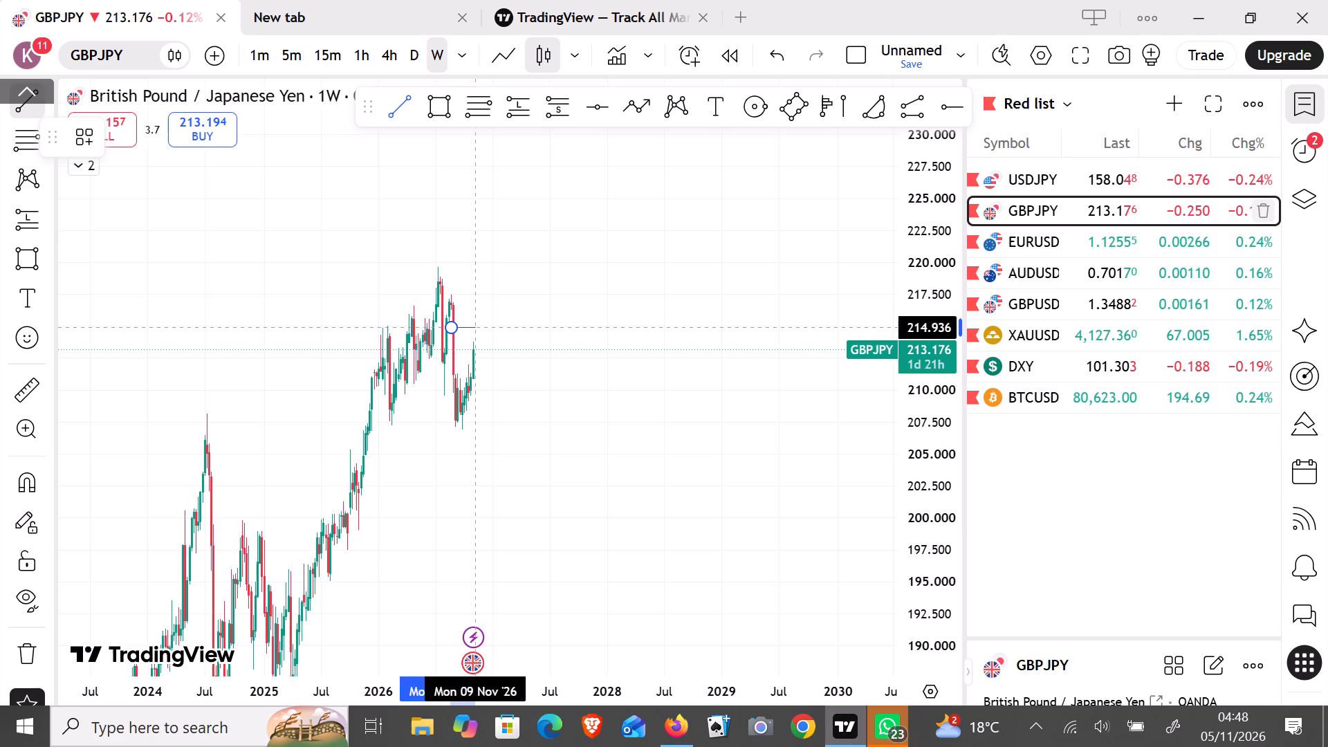
shift+click(474, 326)
click(537, 410)
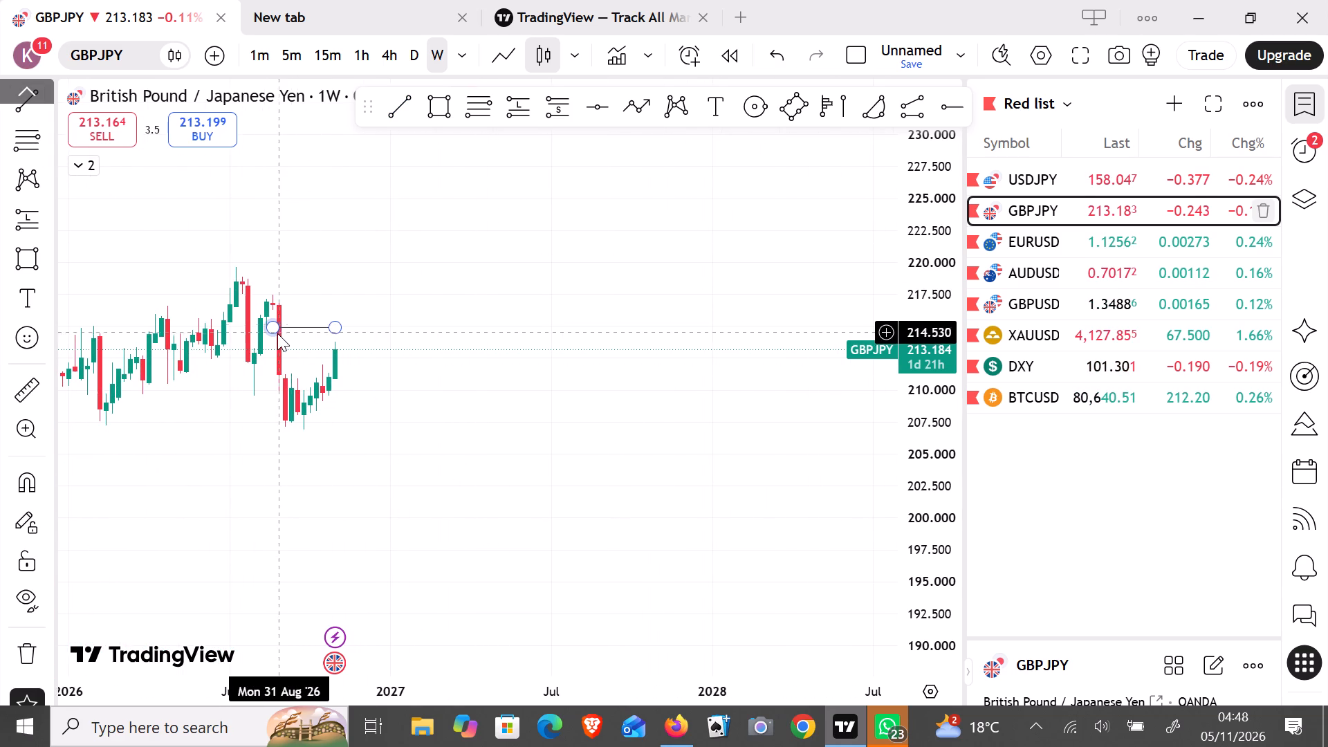
drag(273, 331, 264, 325)
click(264, 325)
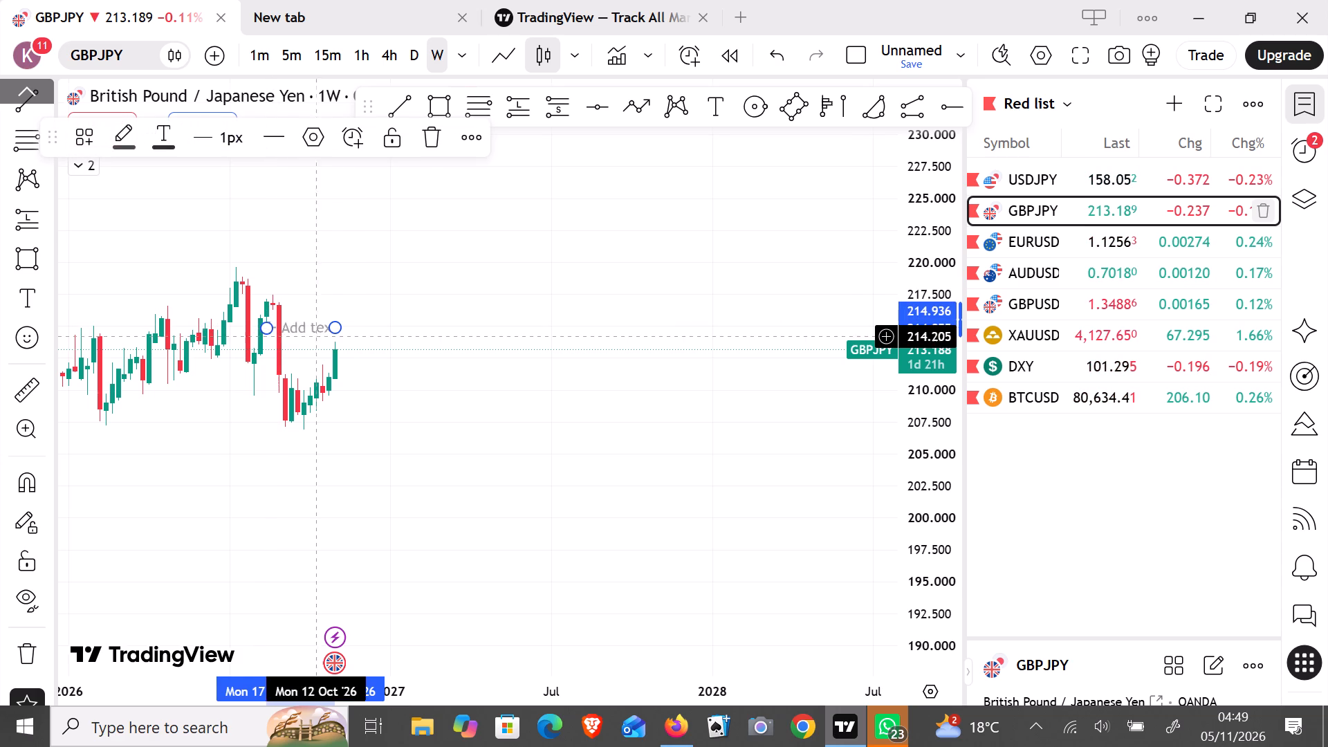
click(333, 332)
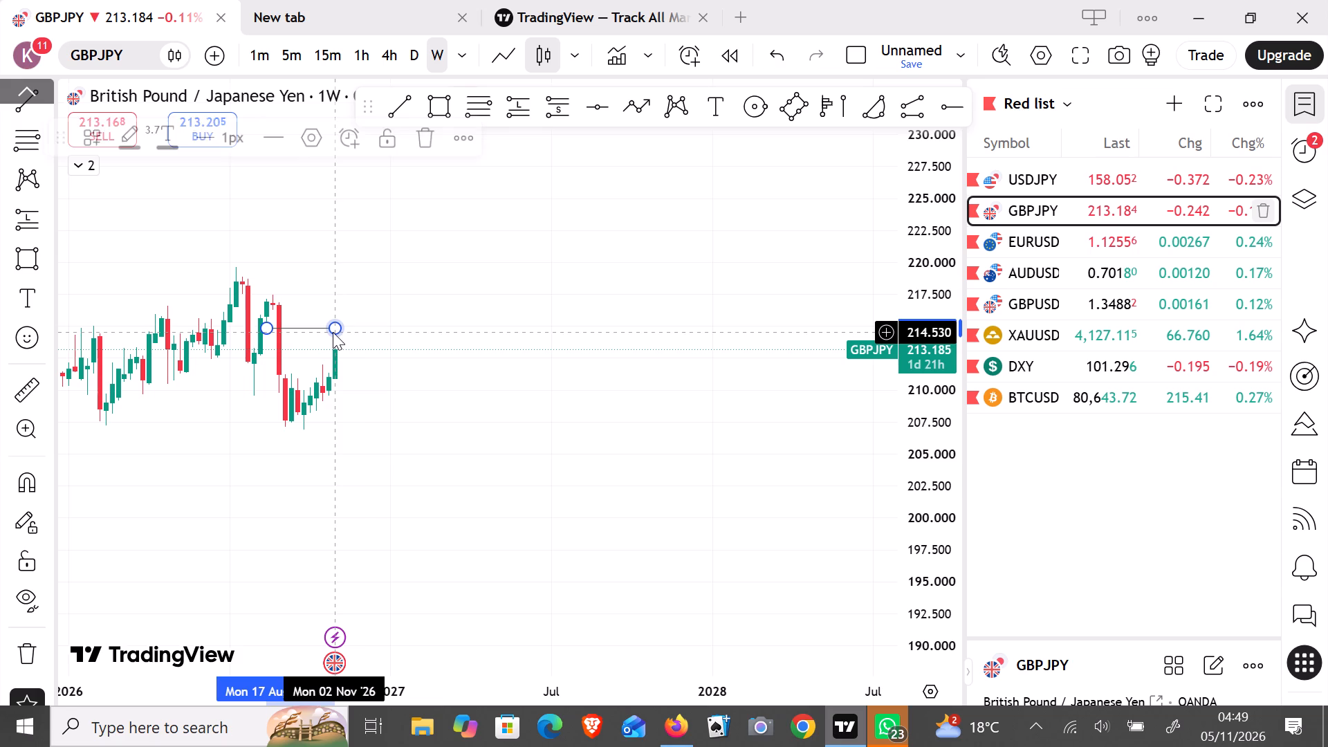
click(387, 478)
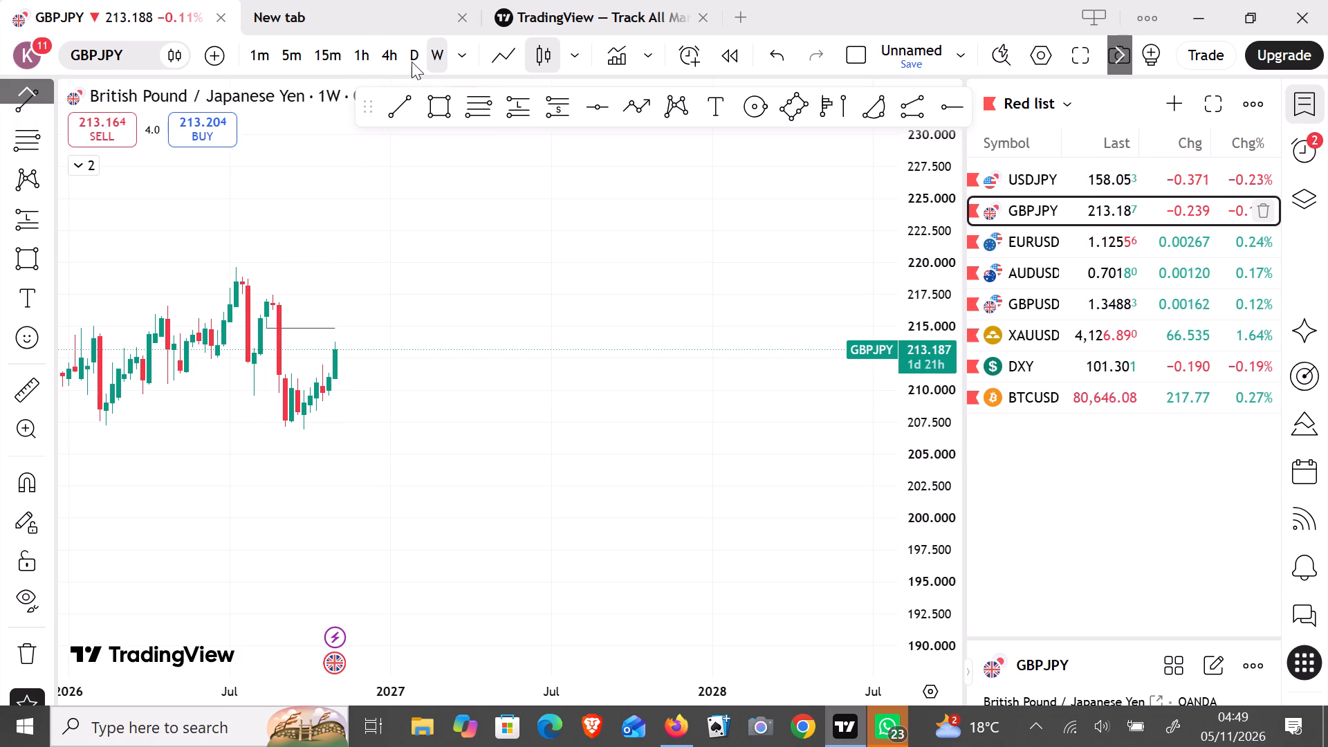
On the daily timeframe, refine the 214.9 line's ends to 19 August 2026 and 6 November 2026.
click(412, 62)
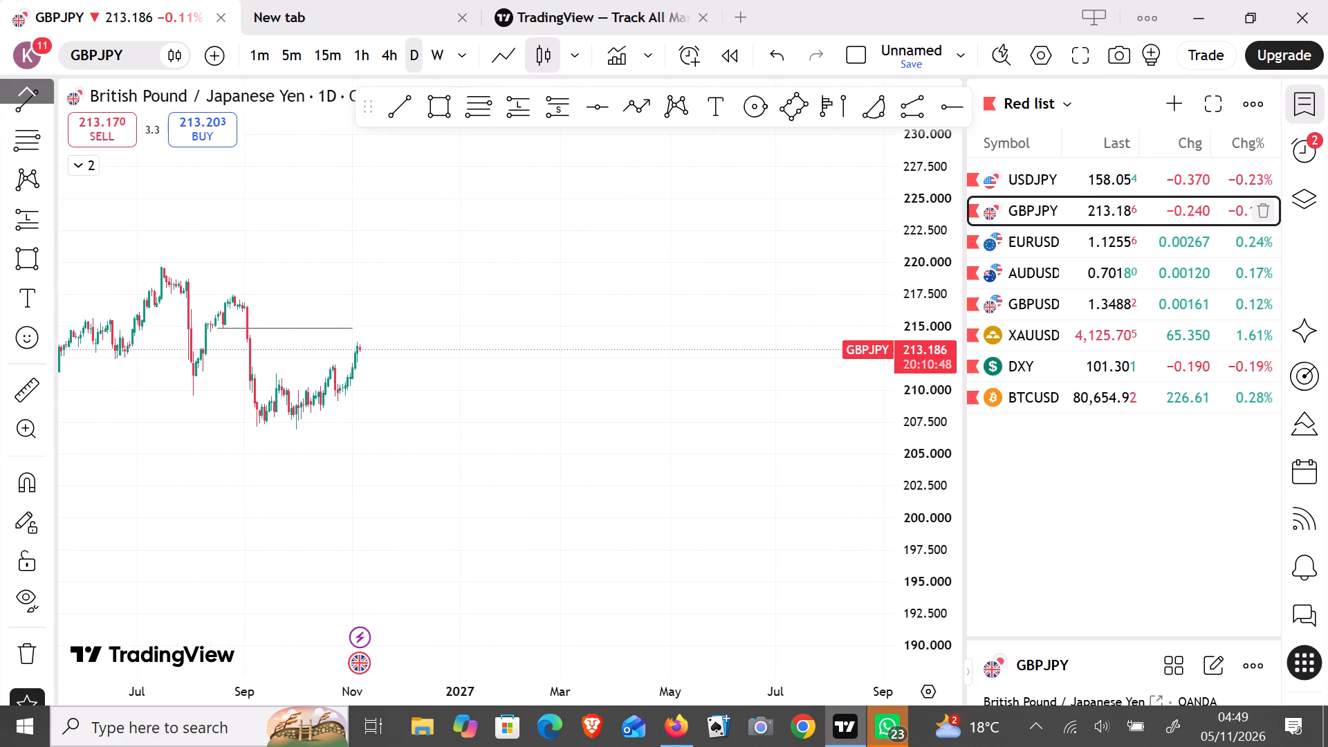
click(221, 328)
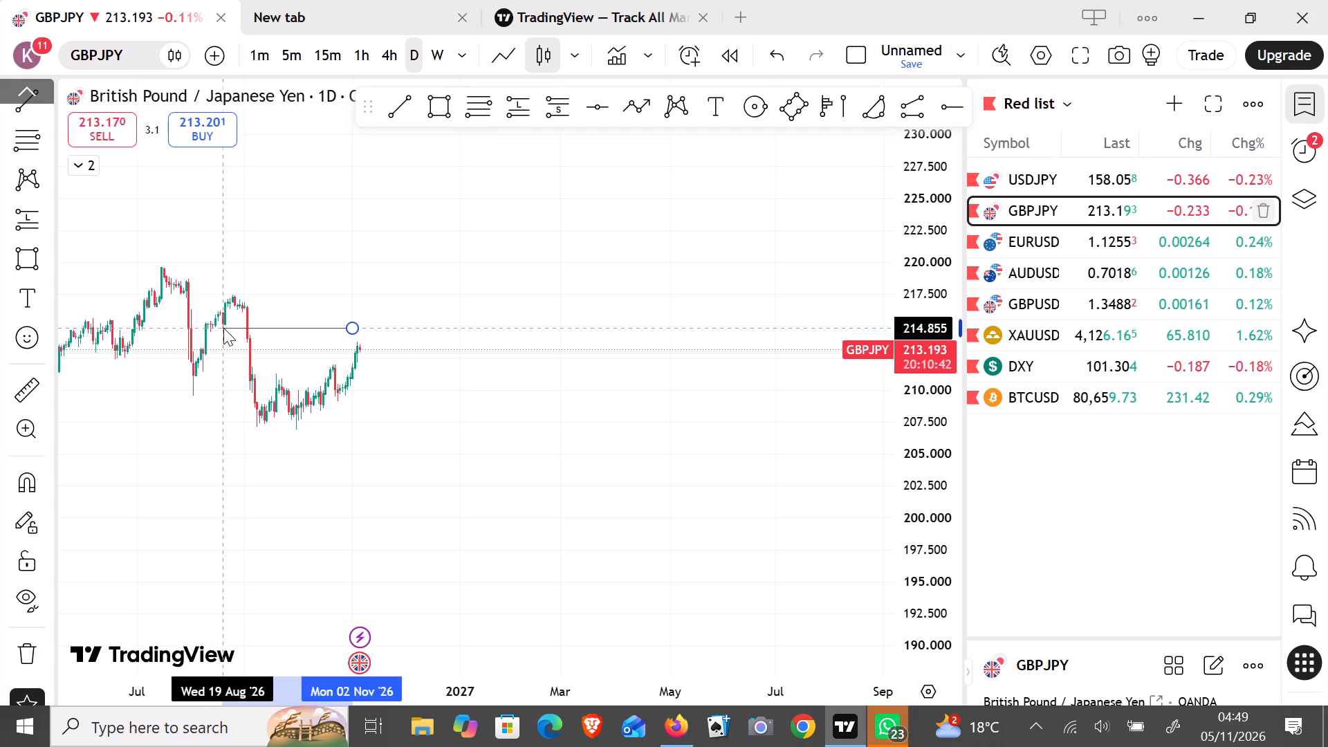
drag(348, 330, 355, 331)
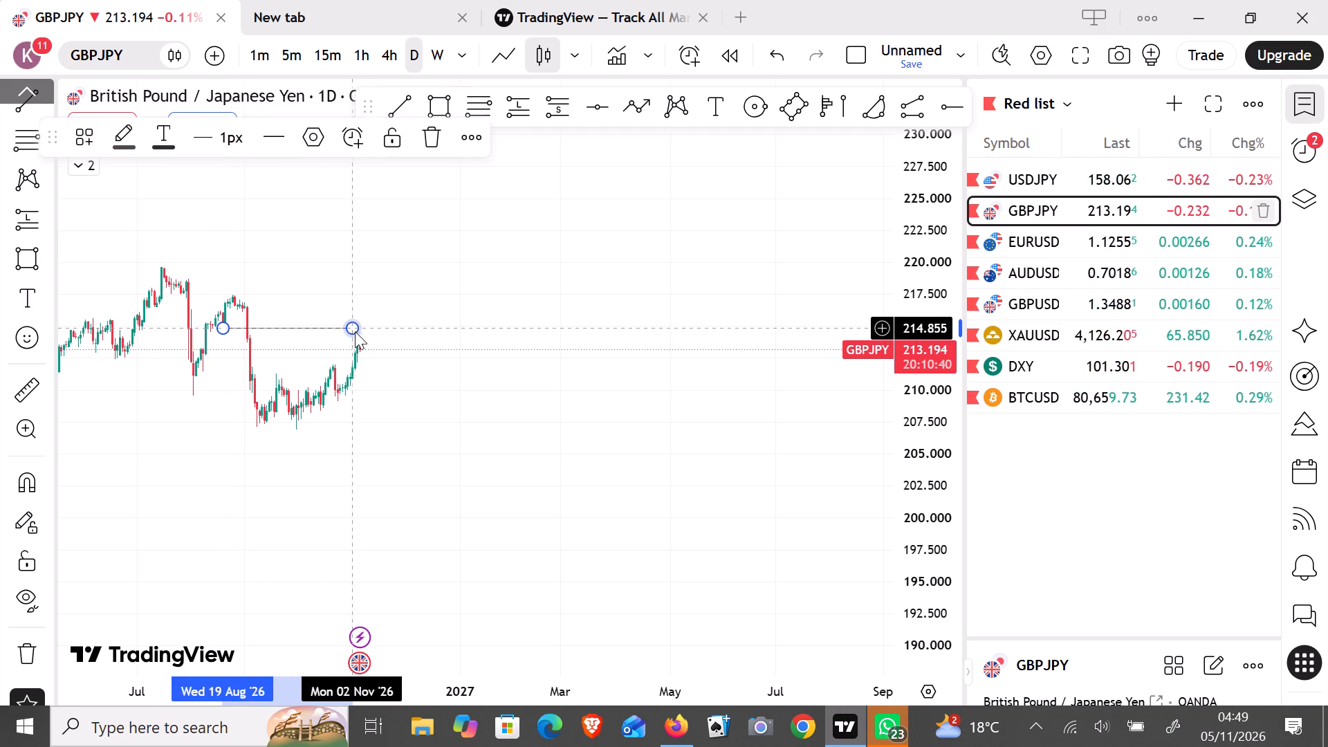
drag(355, 331, 361, 335)
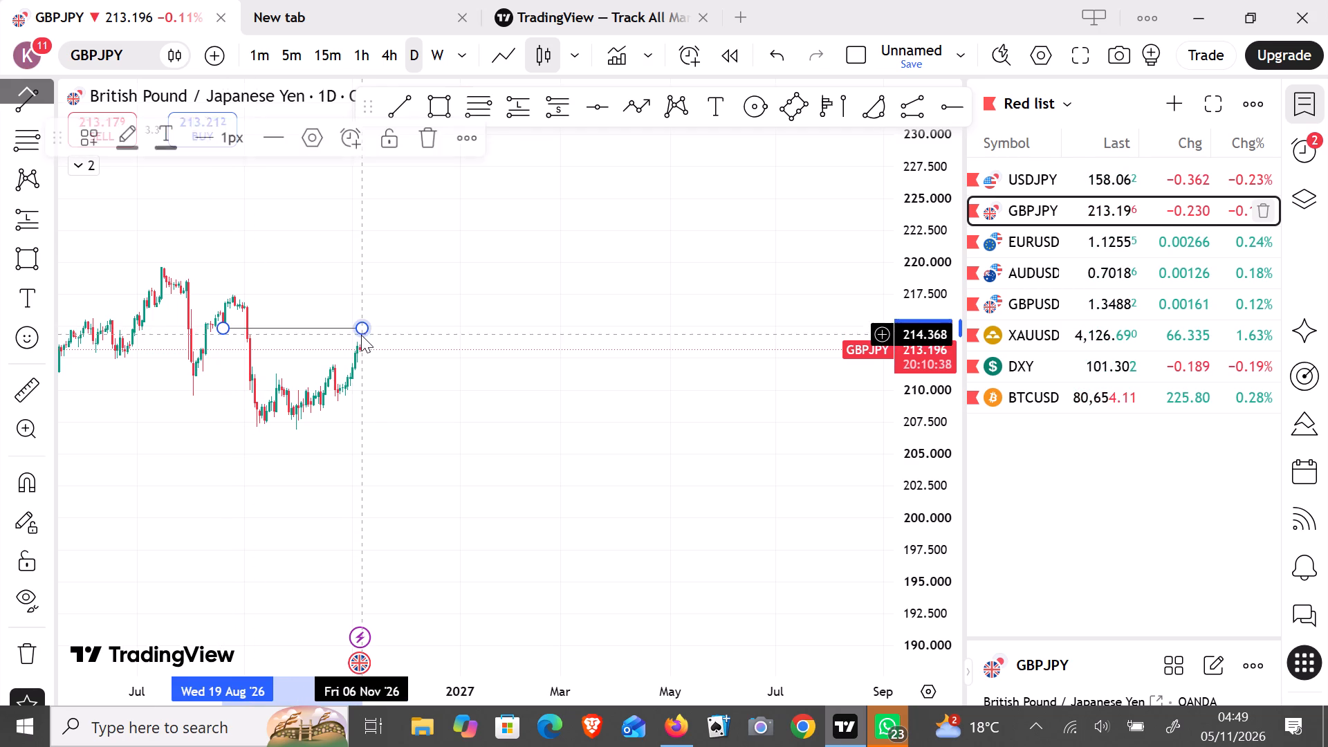
click(387, 470)
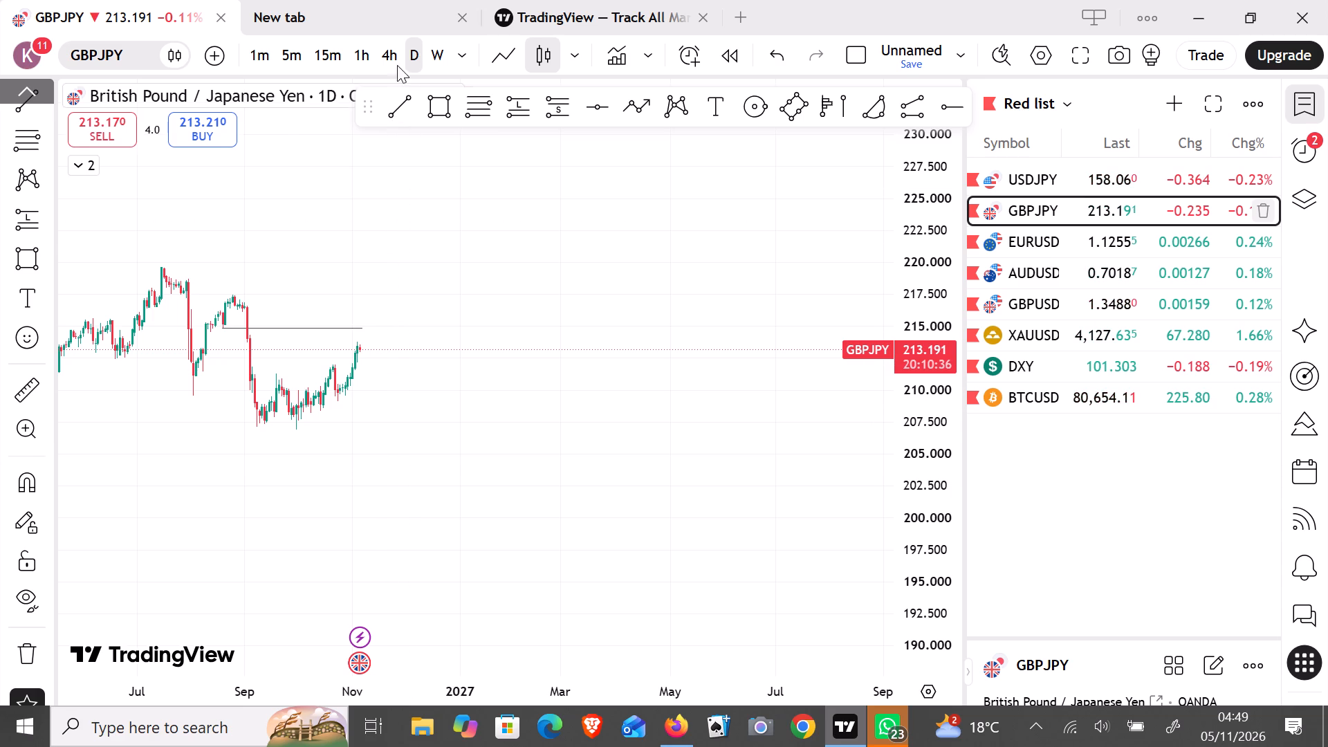
On the 4-hour timeframe, align the 214.9 line's start with the 19 August swing-low candle.
click(389, 43)
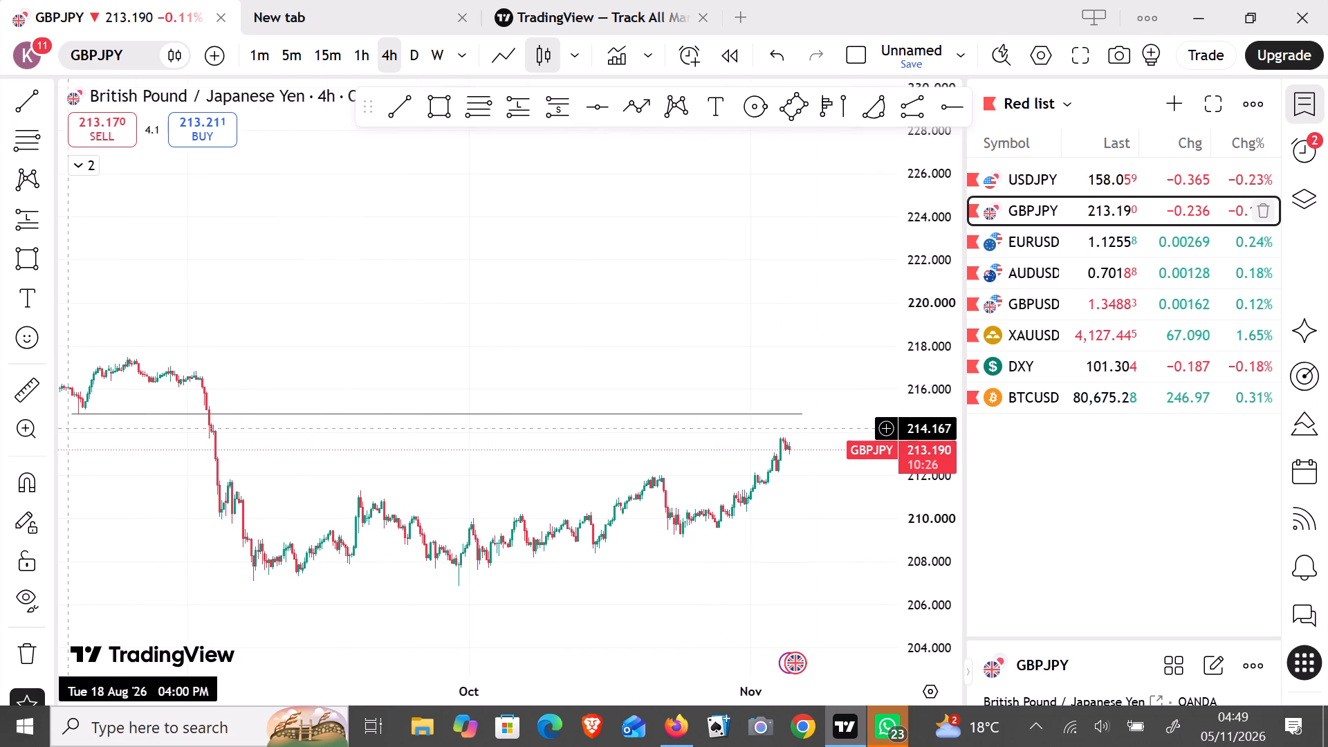
drag(72, 418, 80, 418)
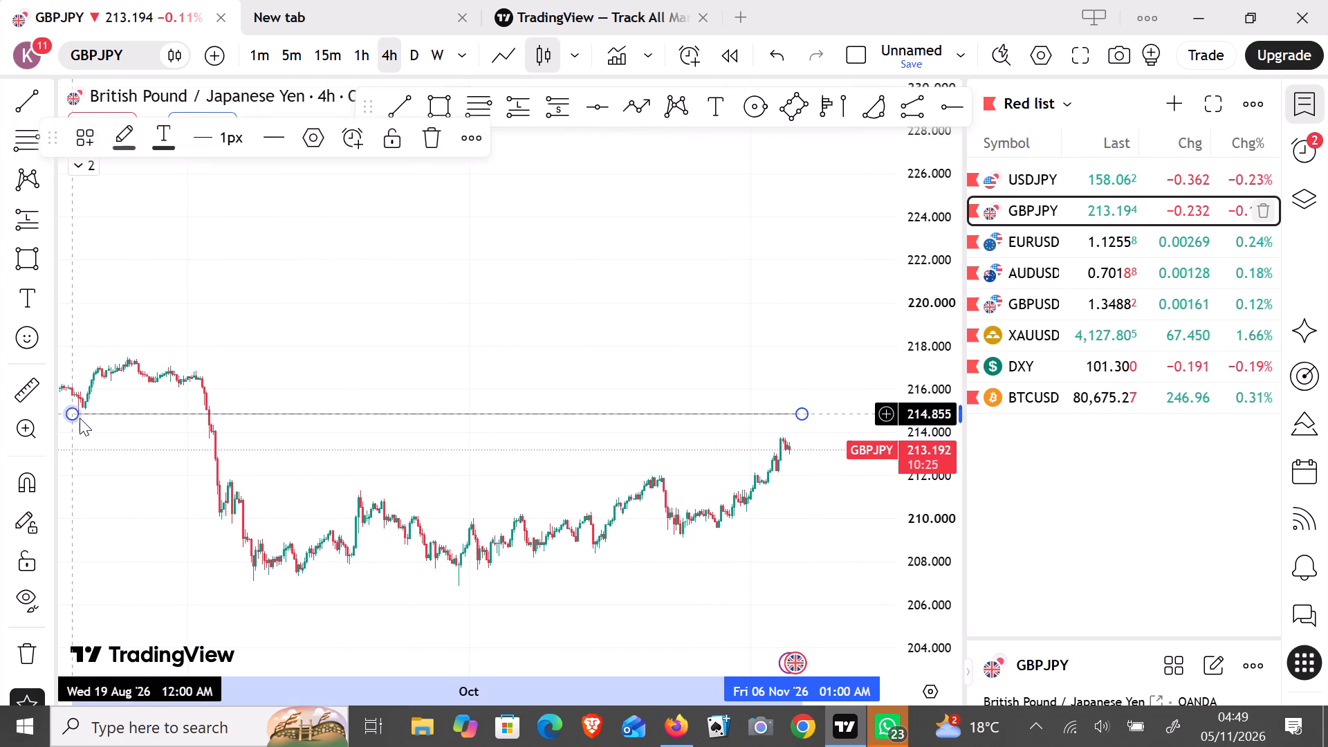
drag(80, 418, 75, 418)
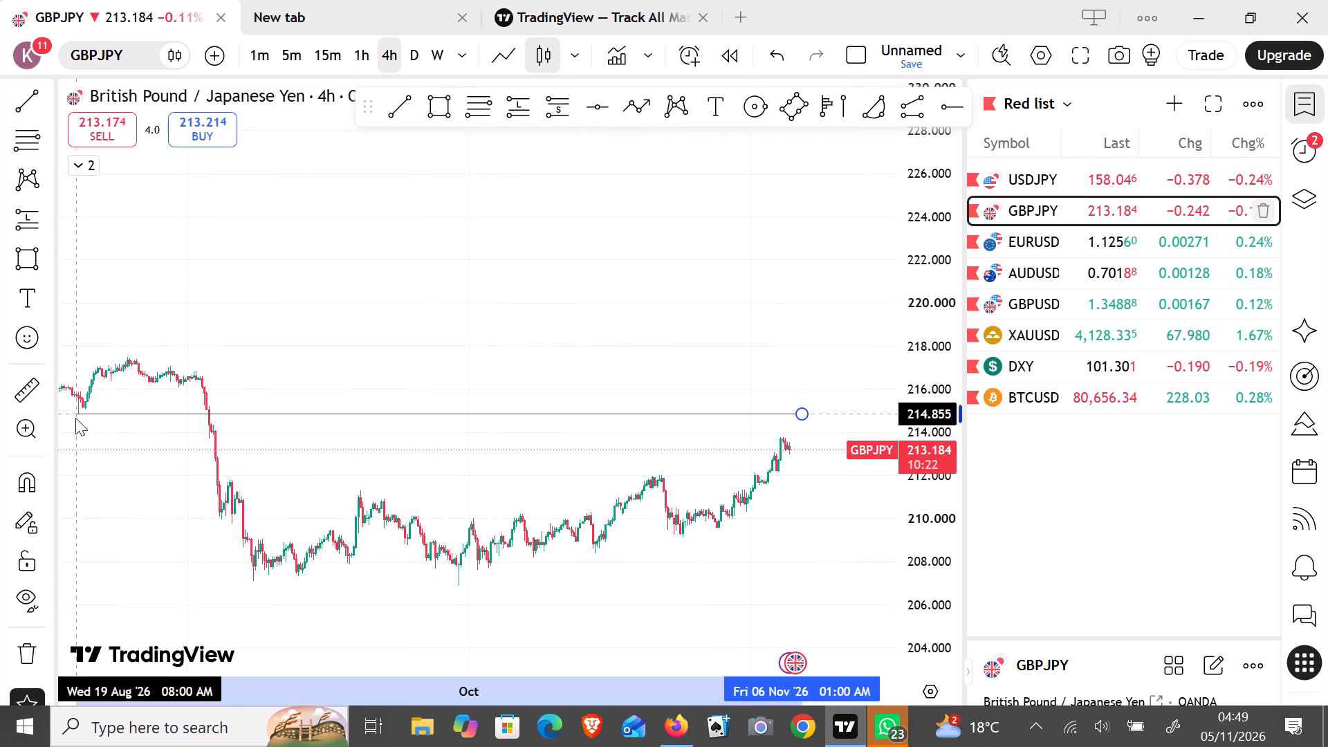
drag(75, 418, 80, 418)
click(310, 384)
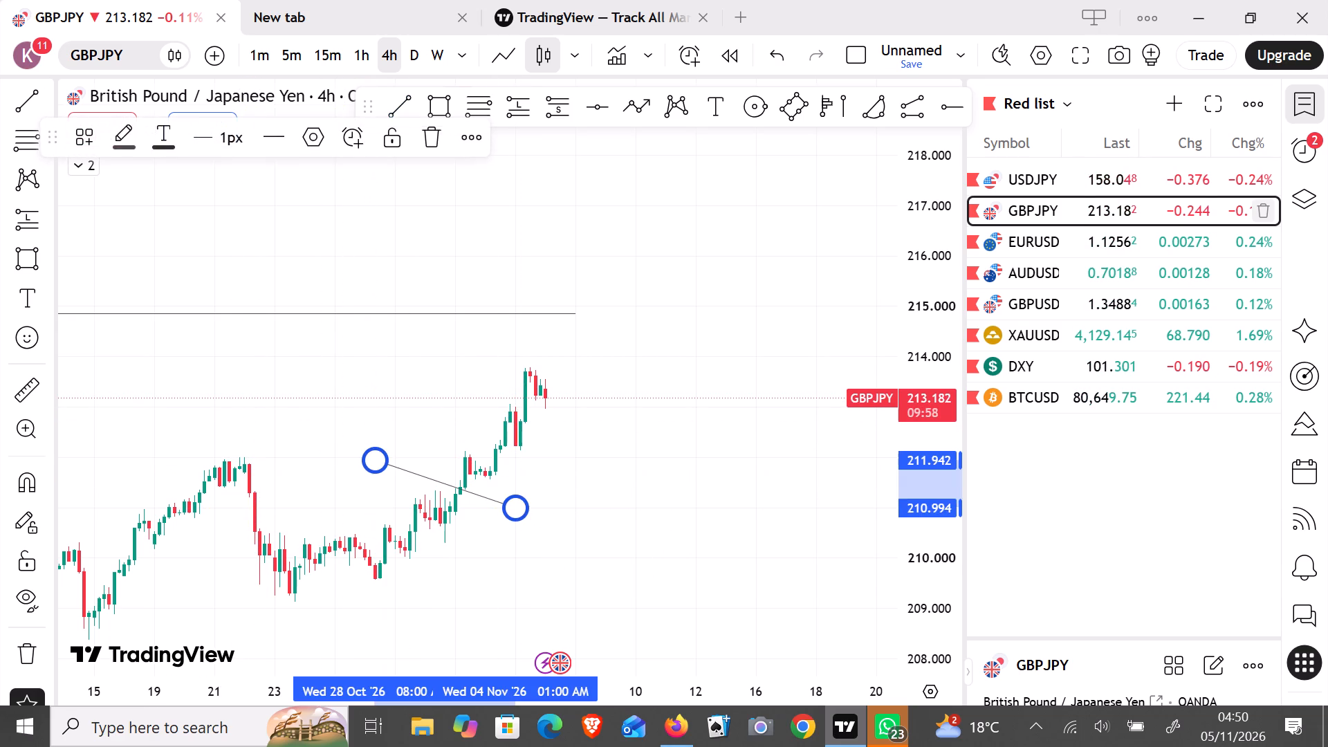
Delete the stray diagonal trend line between 28 October and 4 November from the 4-hour chart.
key(BackSpace)
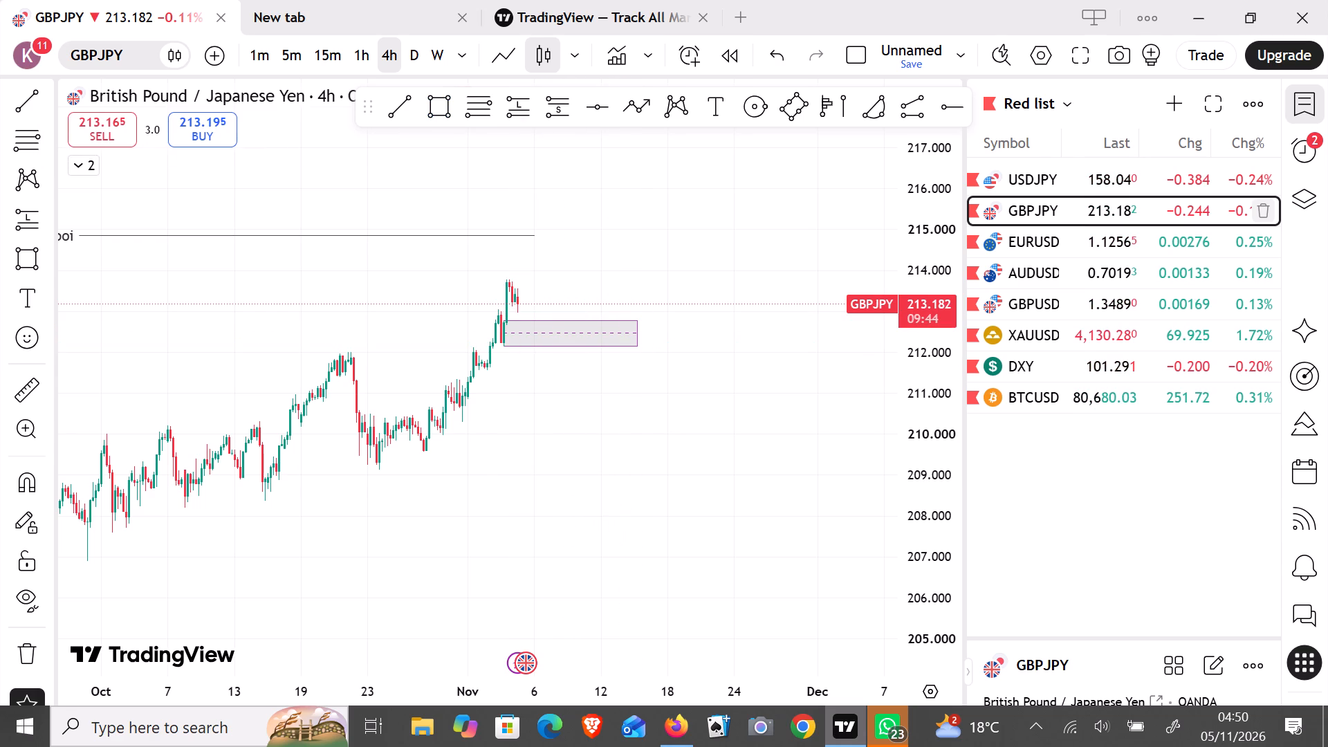
Check the shaded price zone on the 1-hour timeframe and return to the 4-hour timeframe.
click(361, 44)
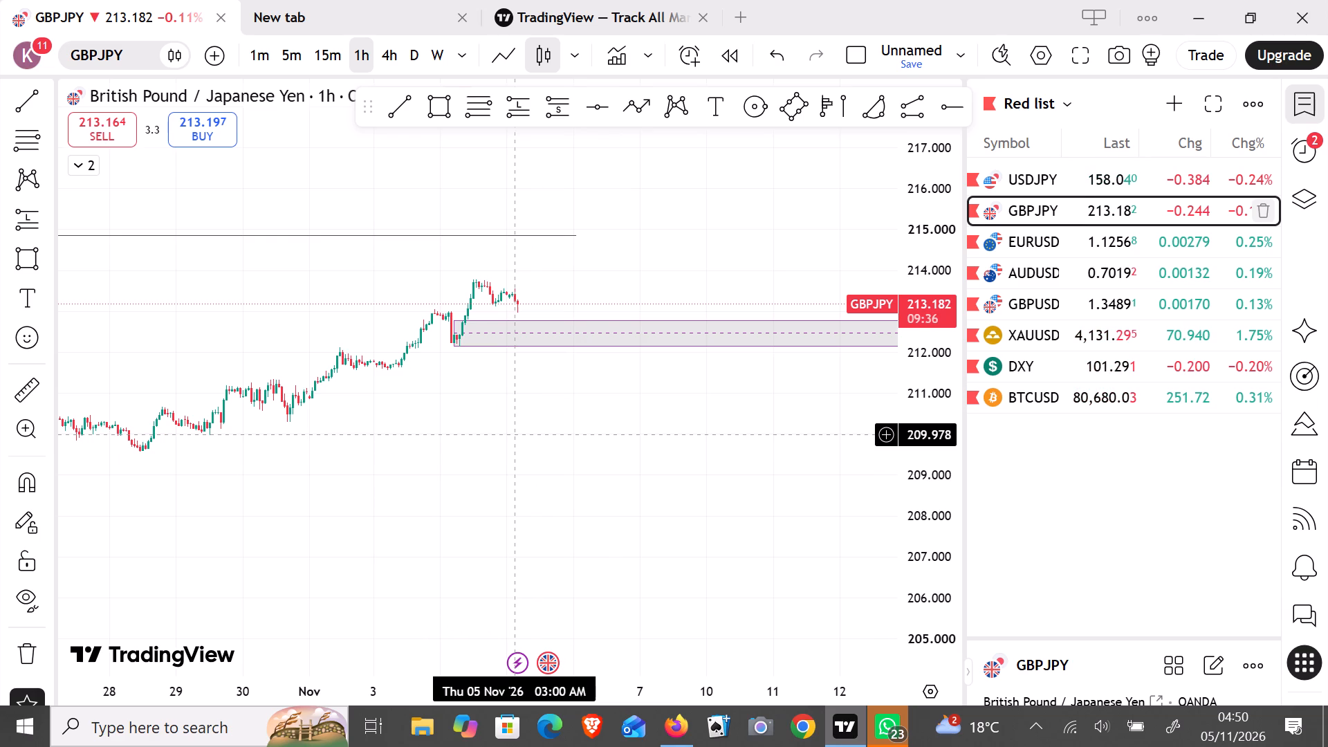
click(392, 53)
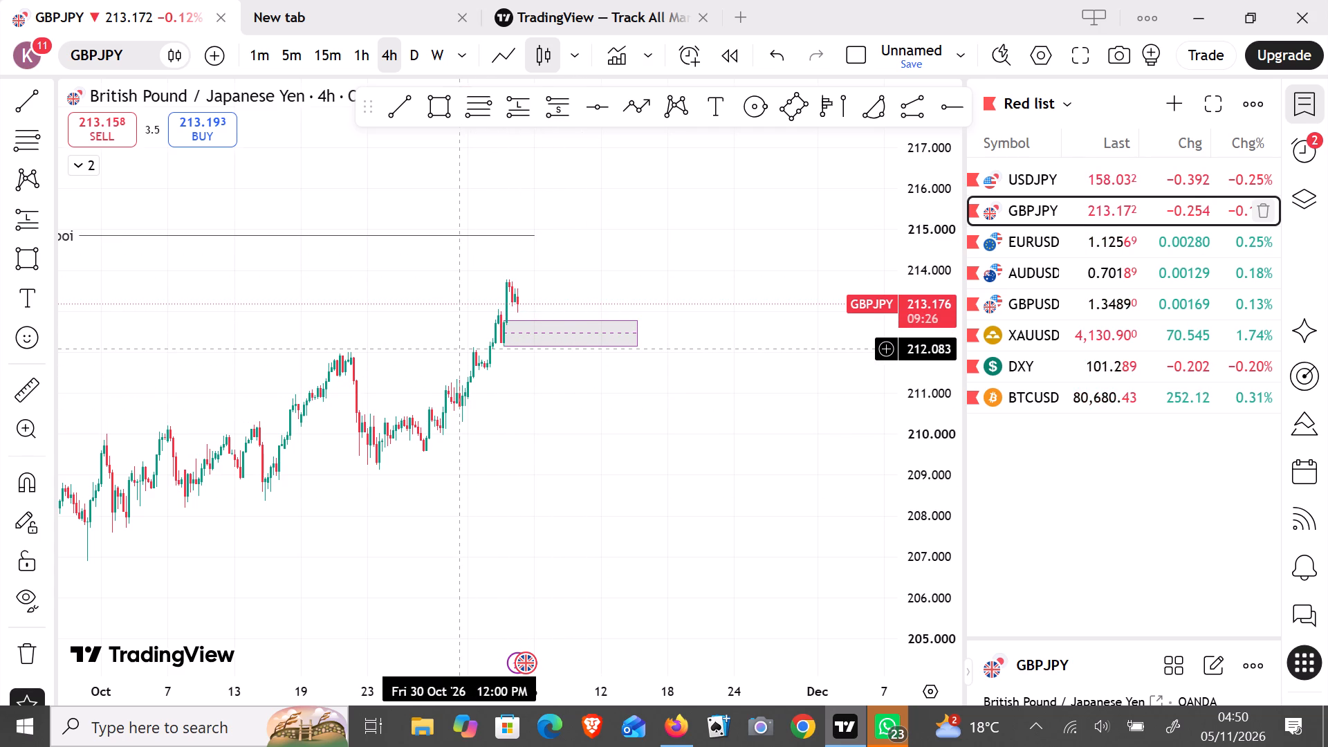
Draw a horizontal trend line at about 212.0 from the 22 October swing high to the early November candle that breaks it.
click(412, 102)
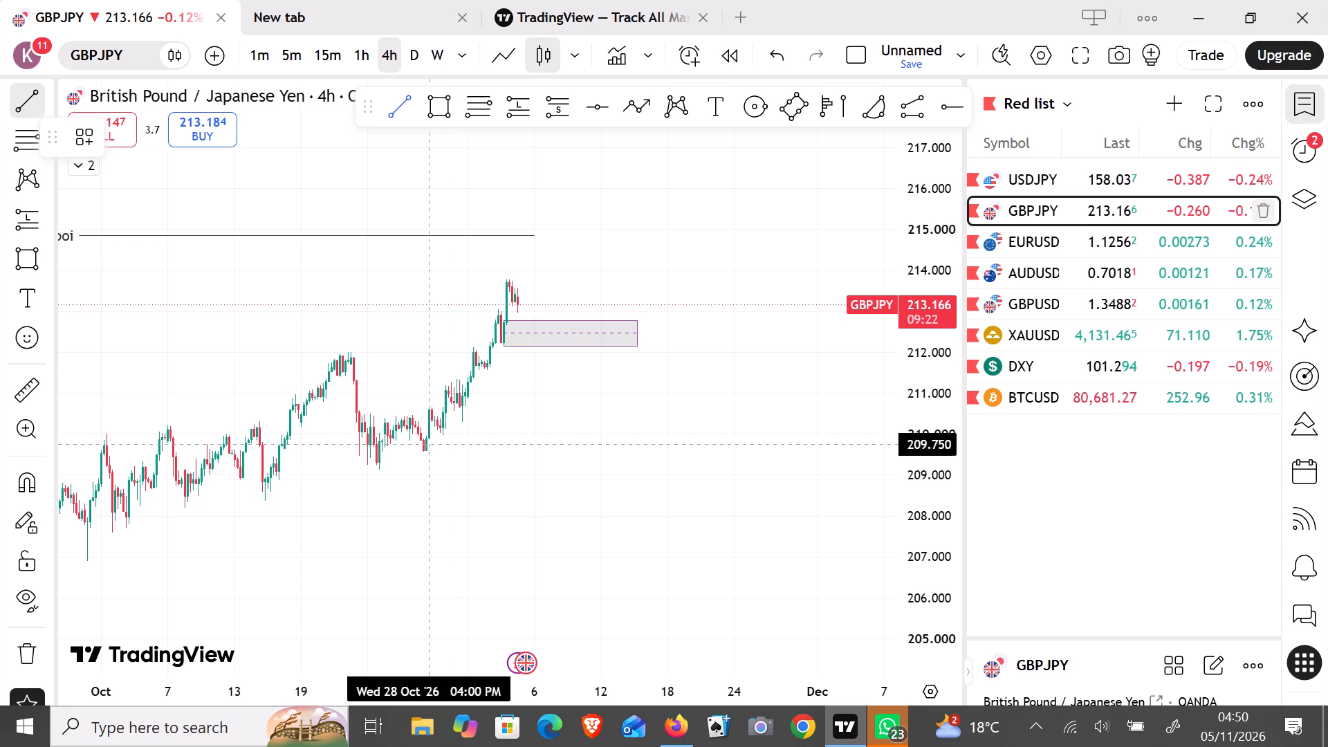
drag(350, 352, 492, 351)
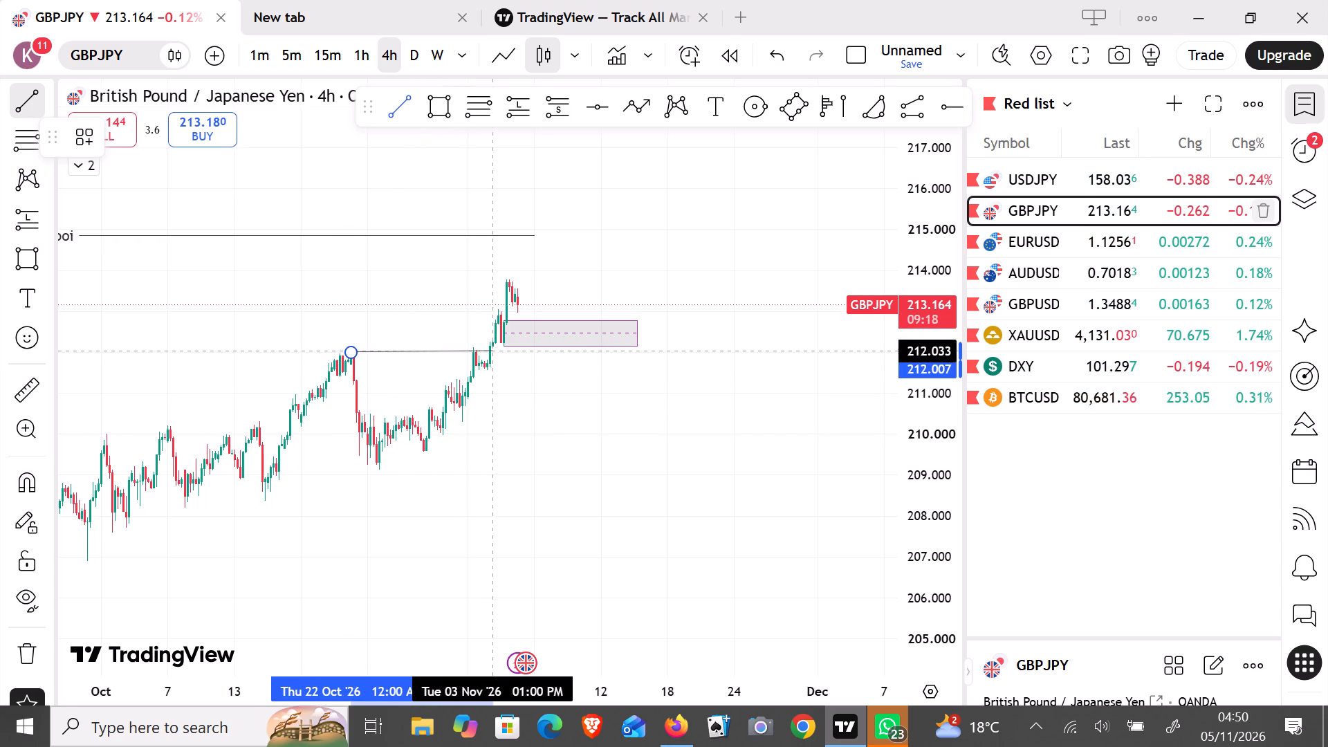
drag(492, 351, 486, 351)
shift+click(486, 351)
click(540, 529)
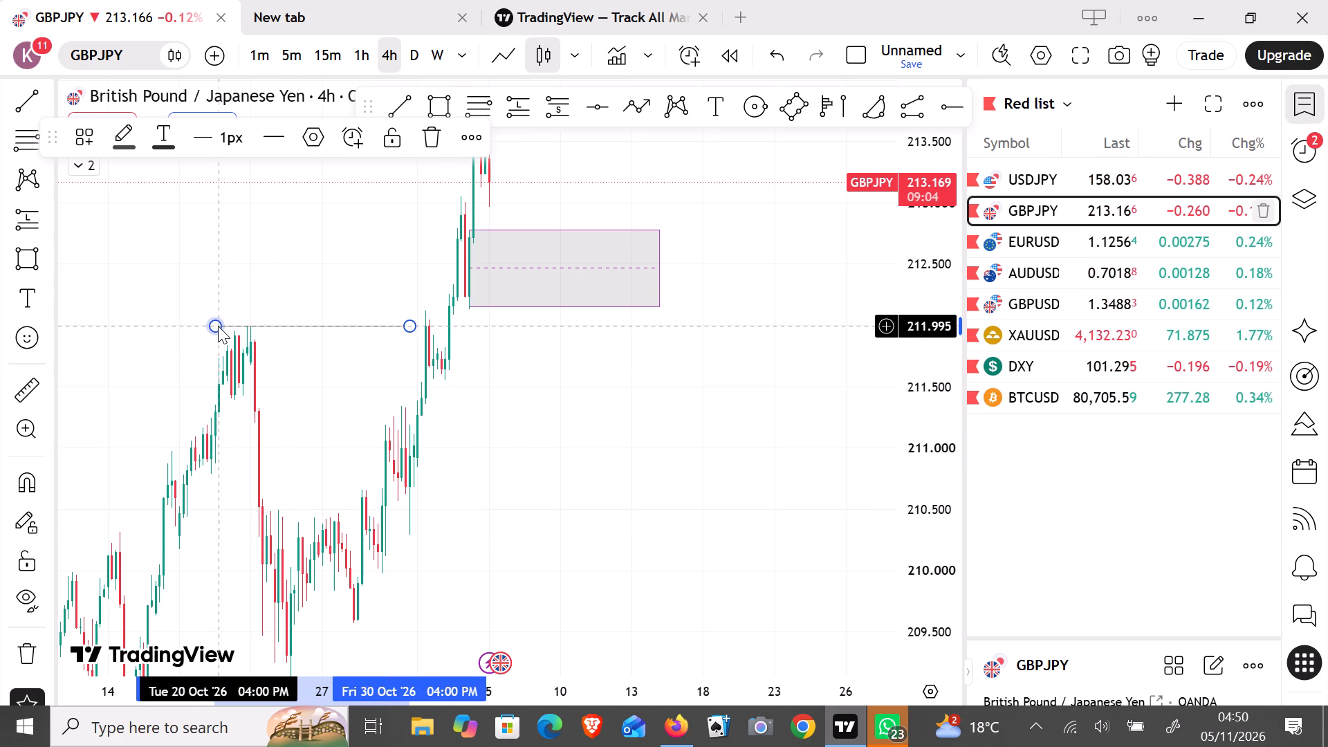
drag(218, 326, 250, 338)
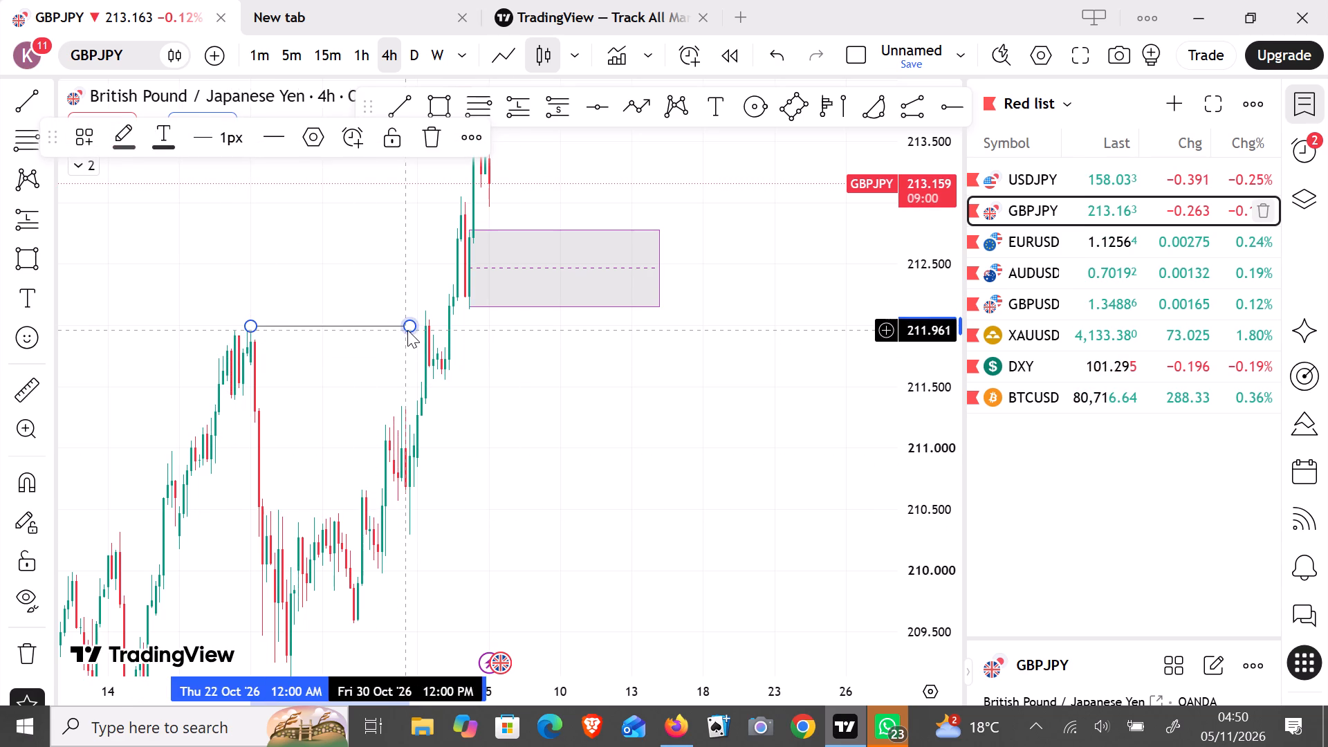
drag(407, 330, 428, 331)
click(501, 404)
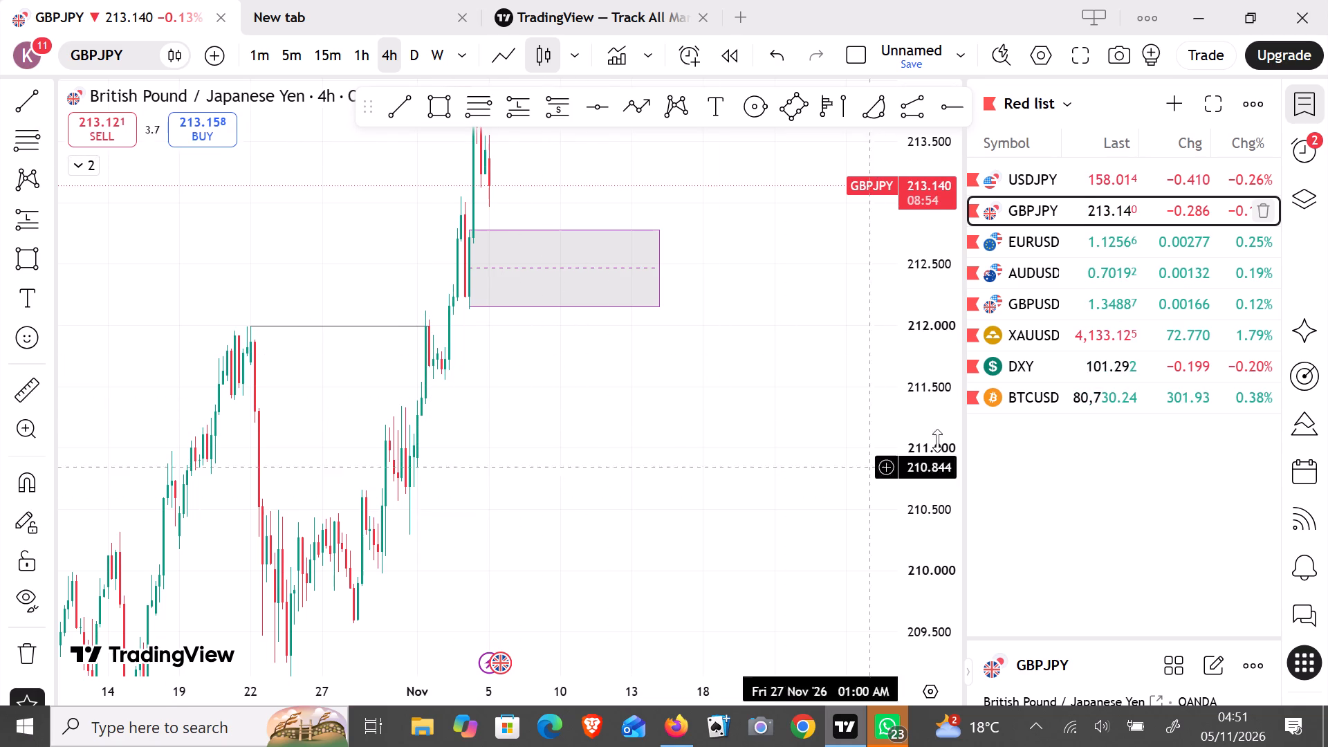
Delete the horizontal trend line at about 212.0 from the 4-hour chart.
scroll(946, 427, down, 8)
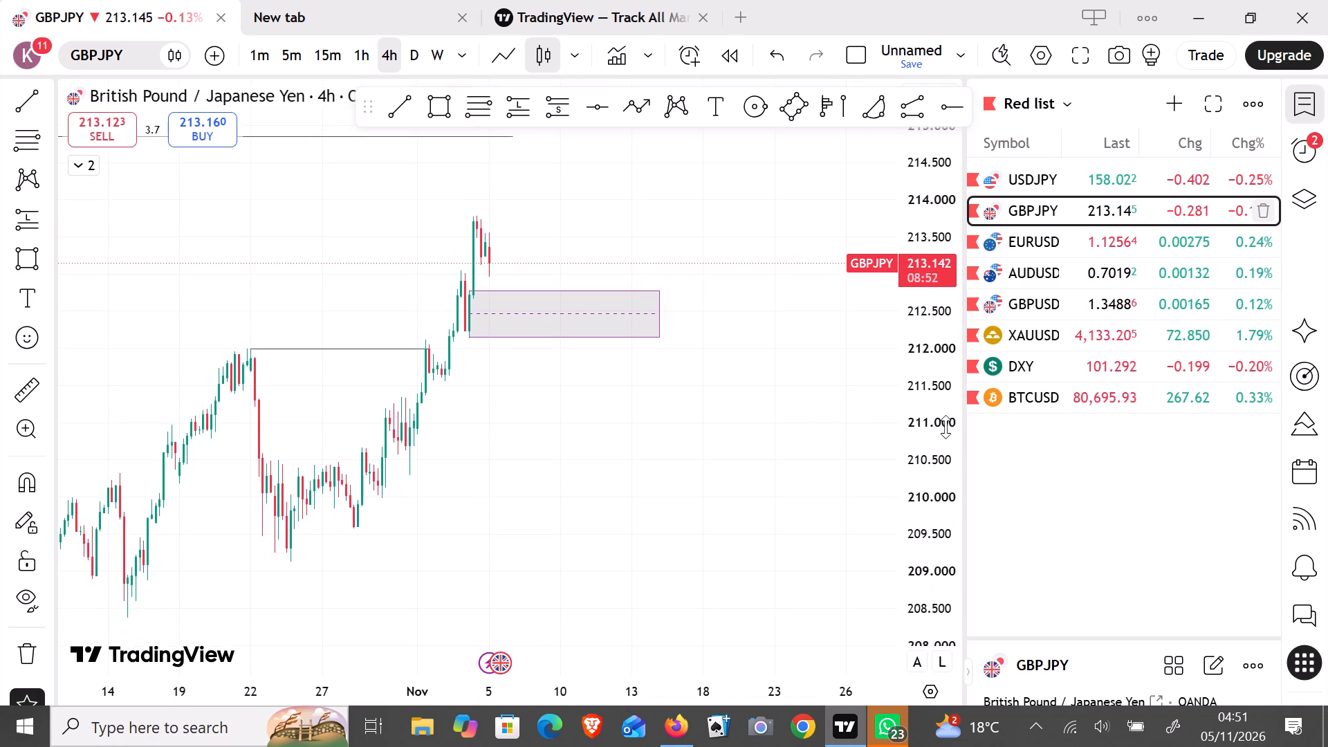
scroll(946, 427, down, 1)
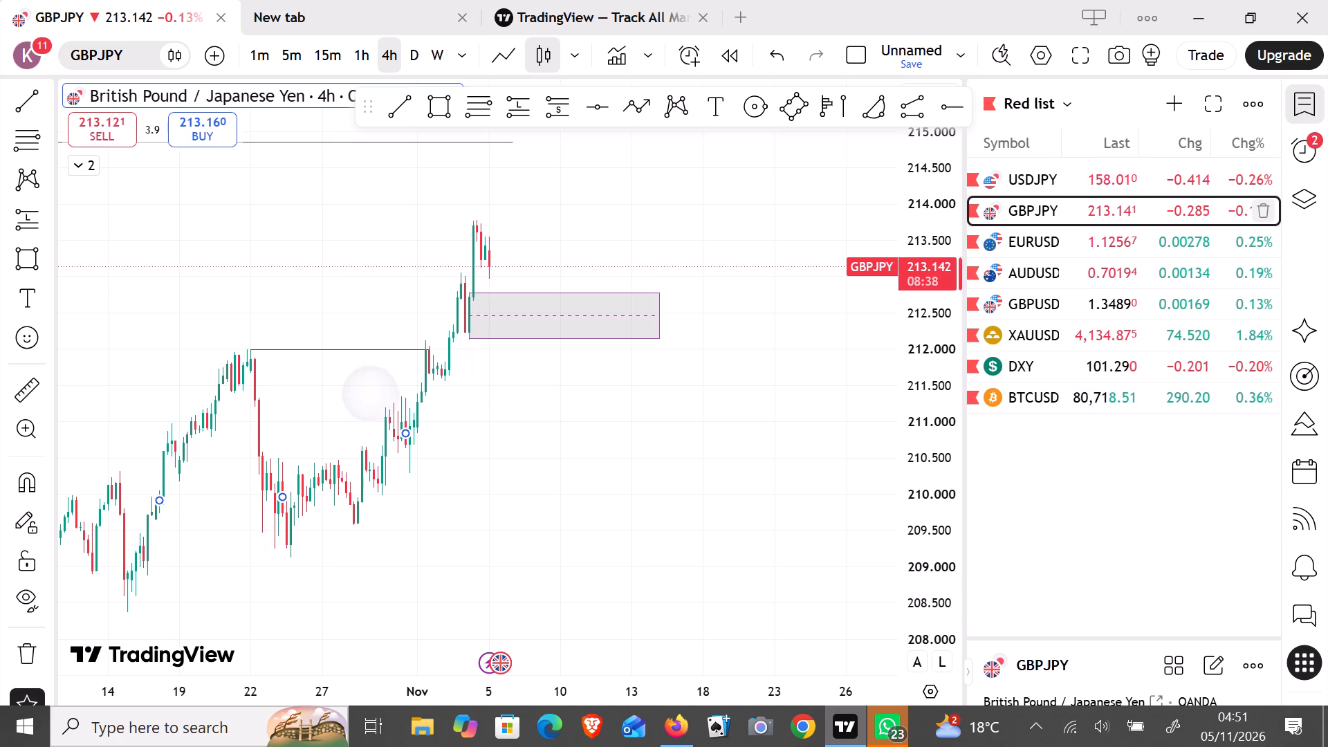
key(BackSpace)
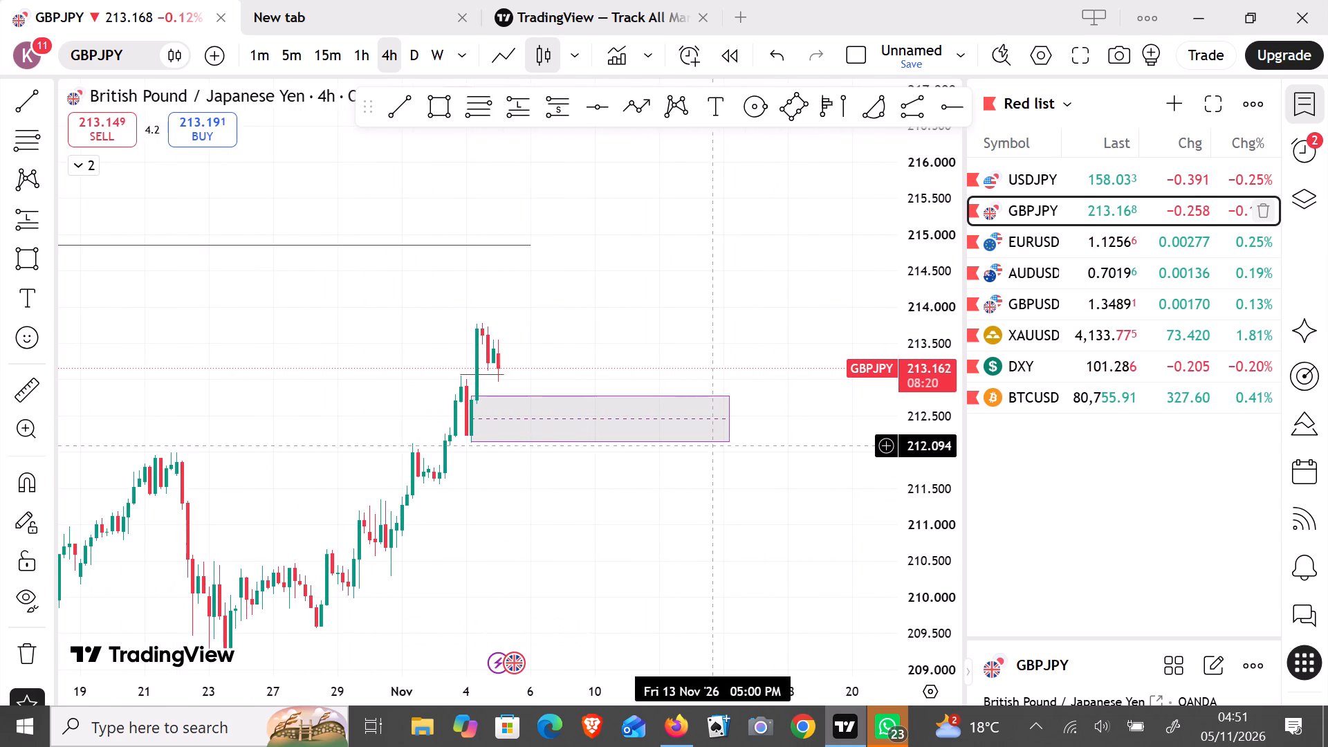
Shorten the shaded price zone on the 4-hour chart so that it ends at about 11 November.
drag(730, 418, 643, 423)
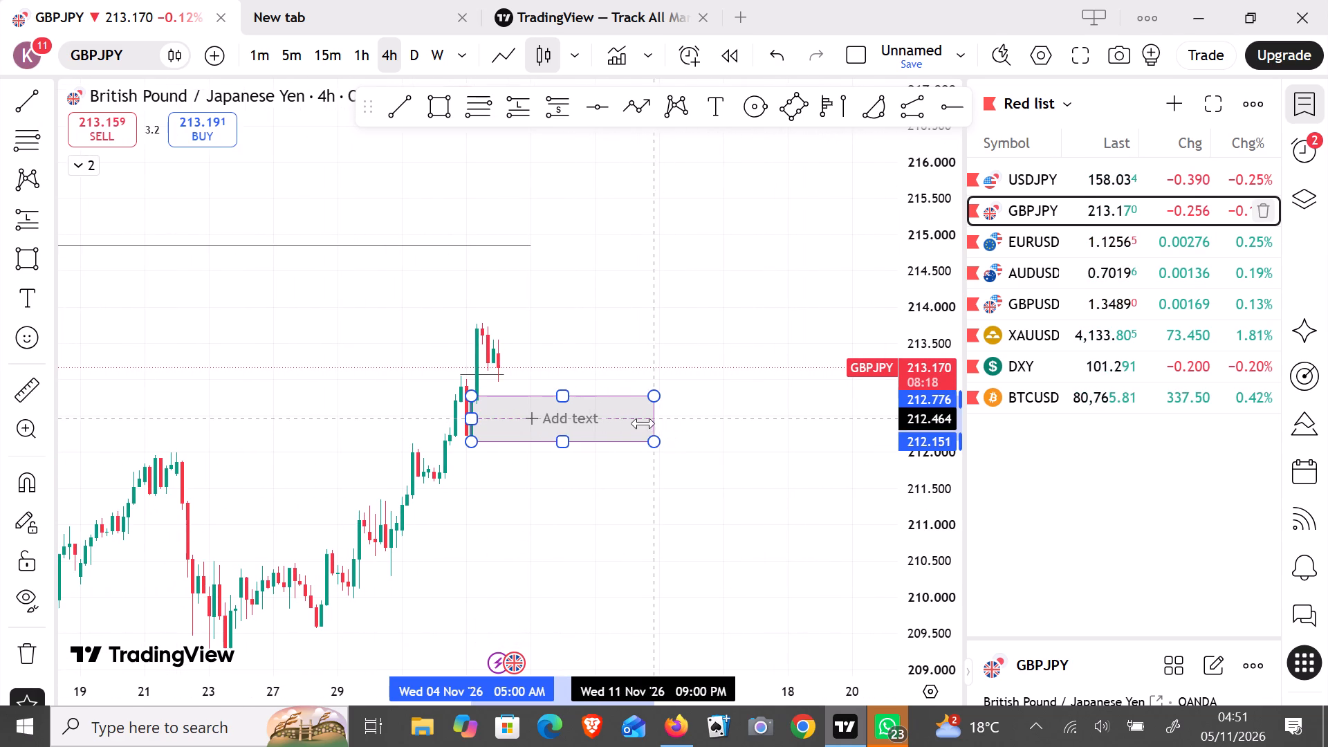
drag(643, 423, 631, 422)
click(599, 471)
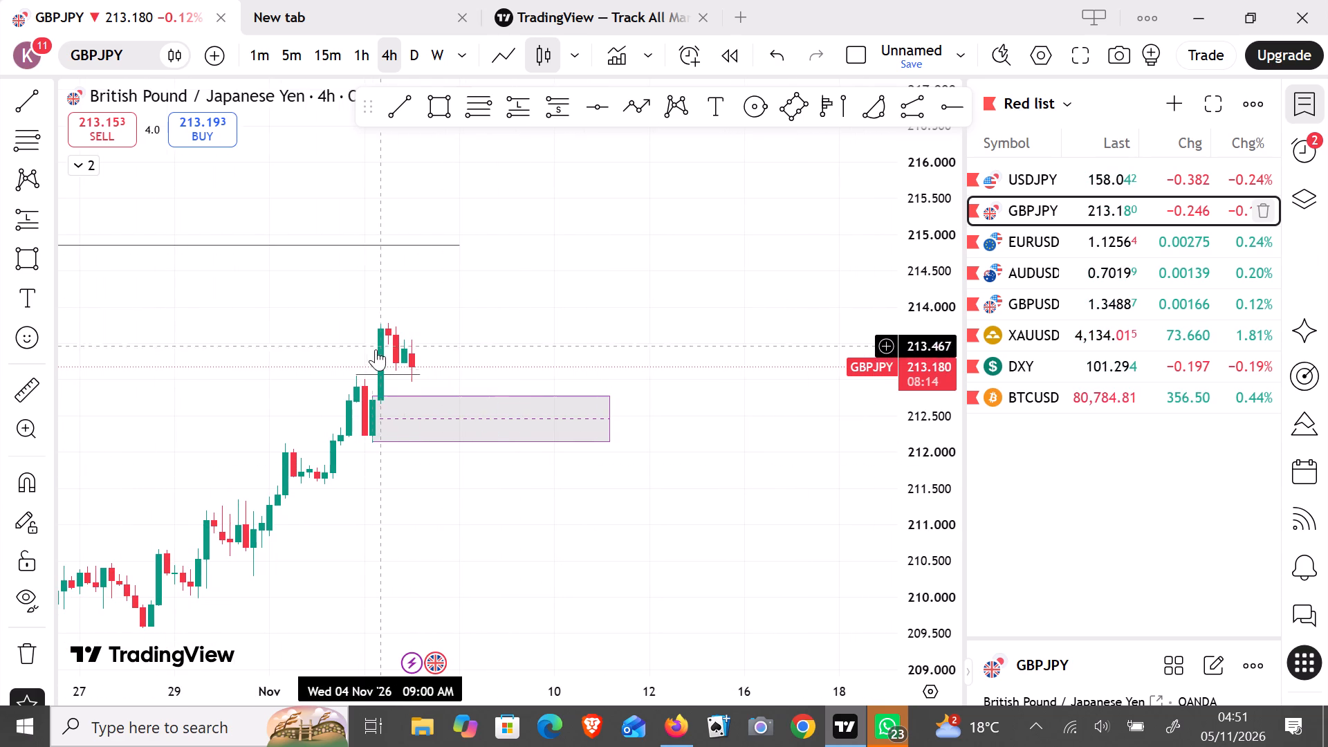
Reposition the short horizontal structure line above the shaded zone to about 213.06, starting at the 3 November 09:00 PM candle.
drag(376, 373, 360, 373)
click(504, 357)
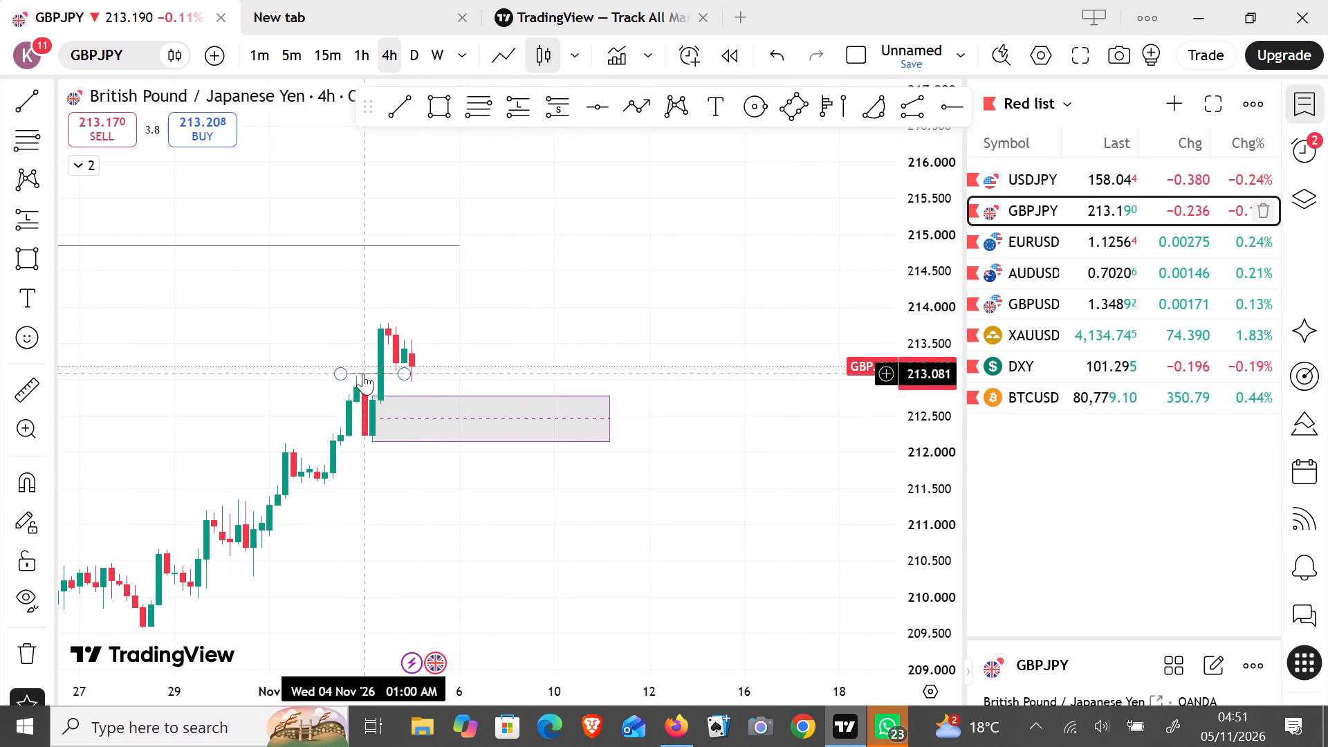
drag(363, 373, 371, 376)
click(627, 308)
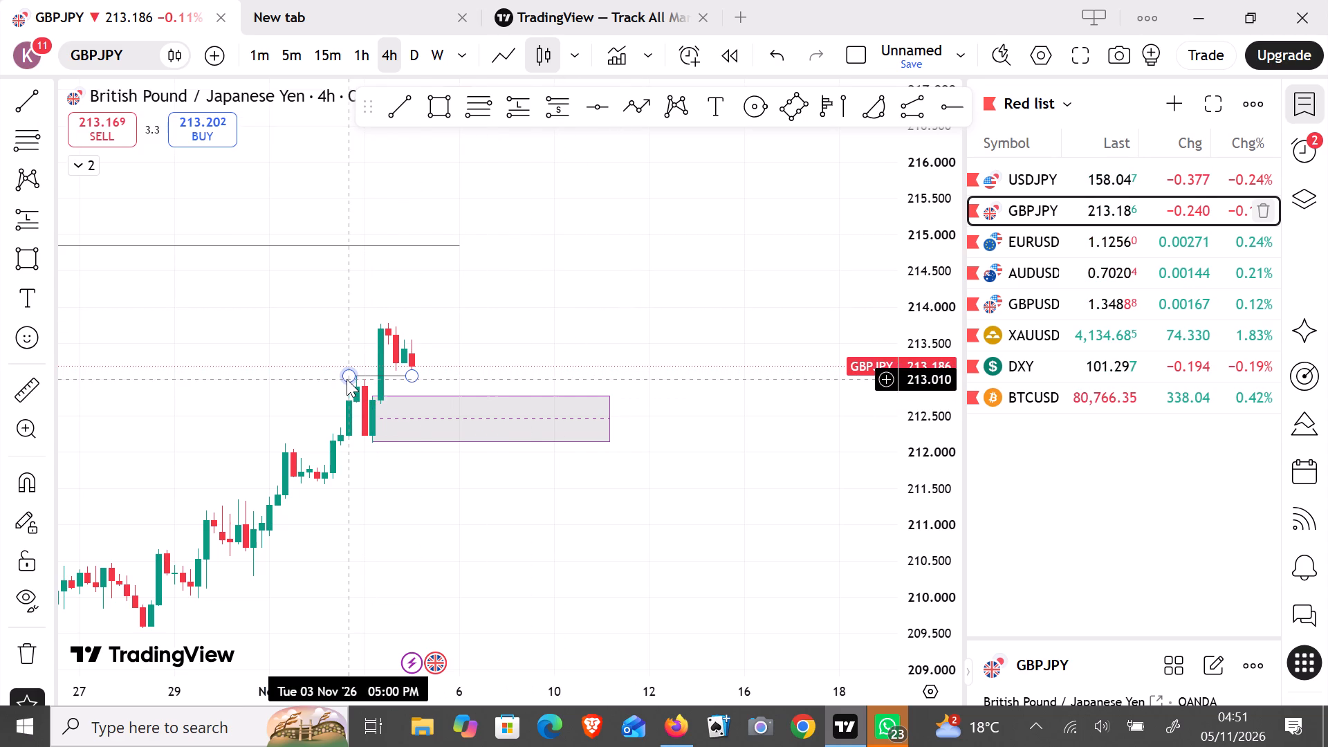
drag(347, 379, 356, 378)
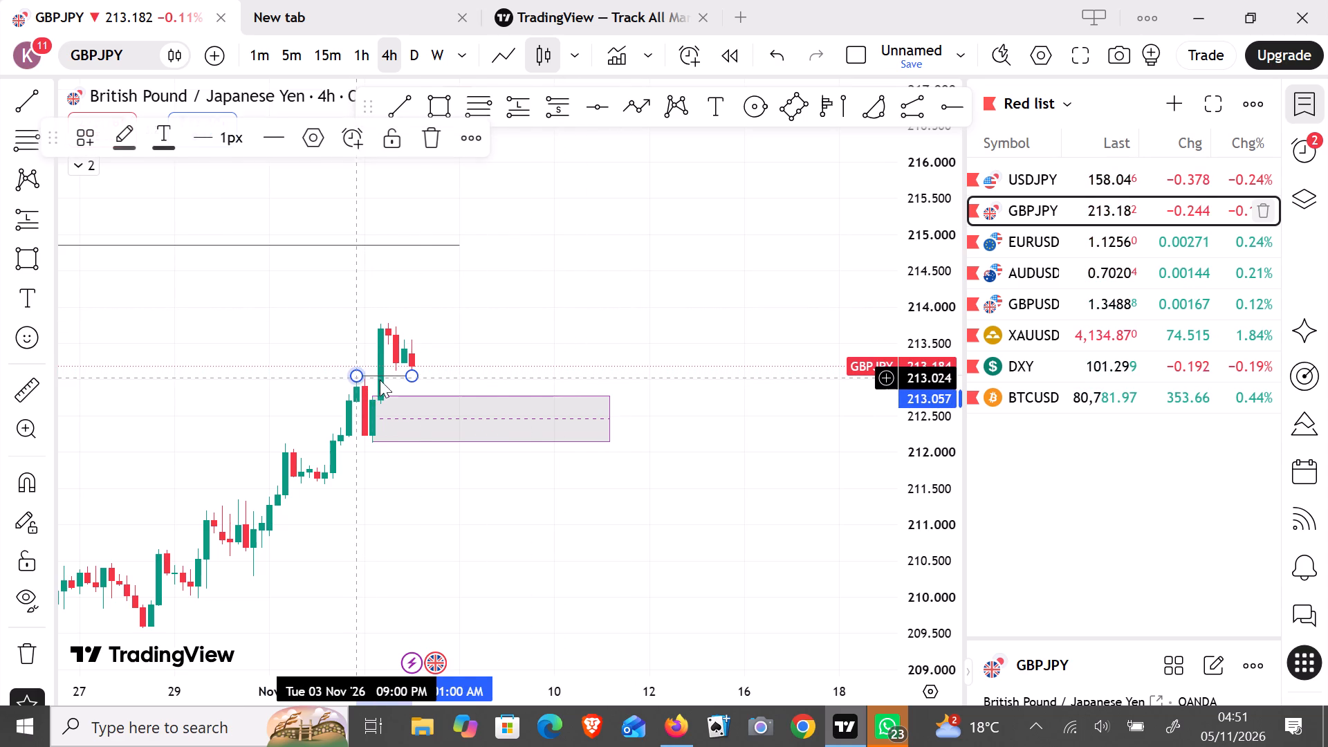
click(409, 378)
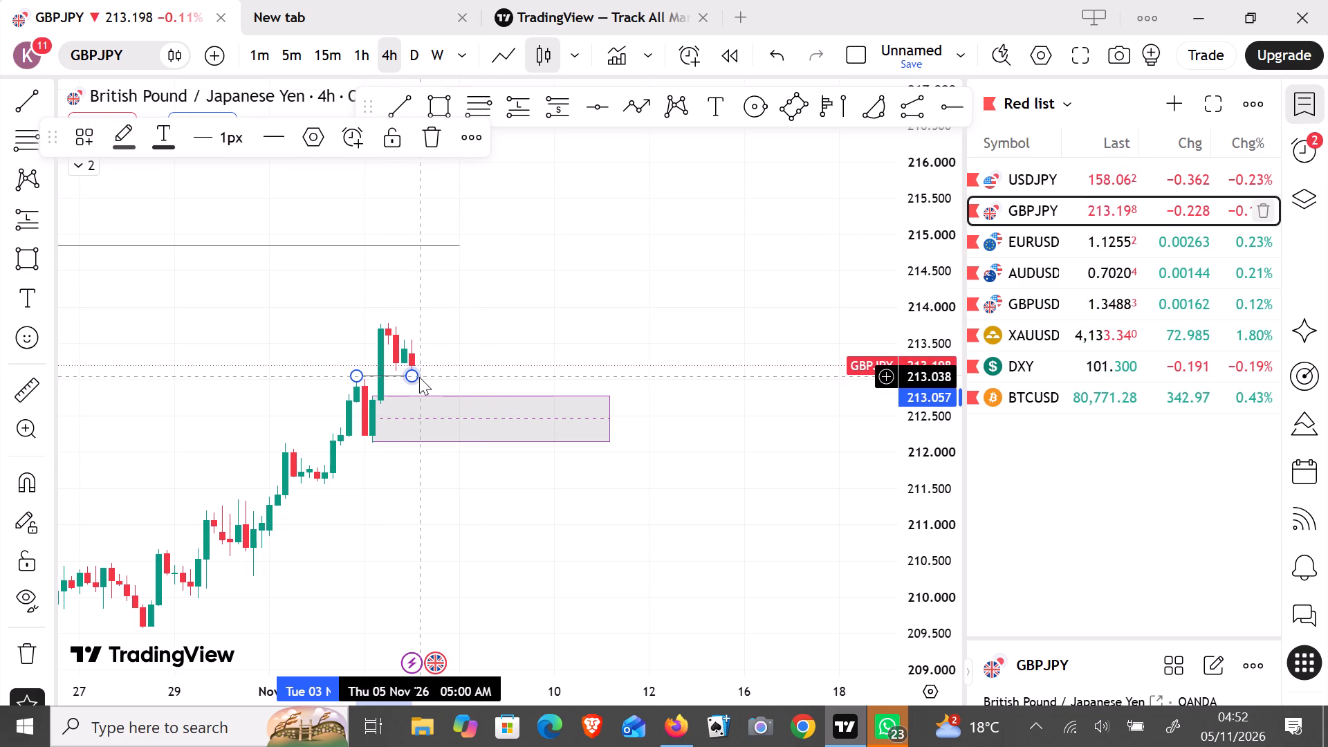
click(479, 353)
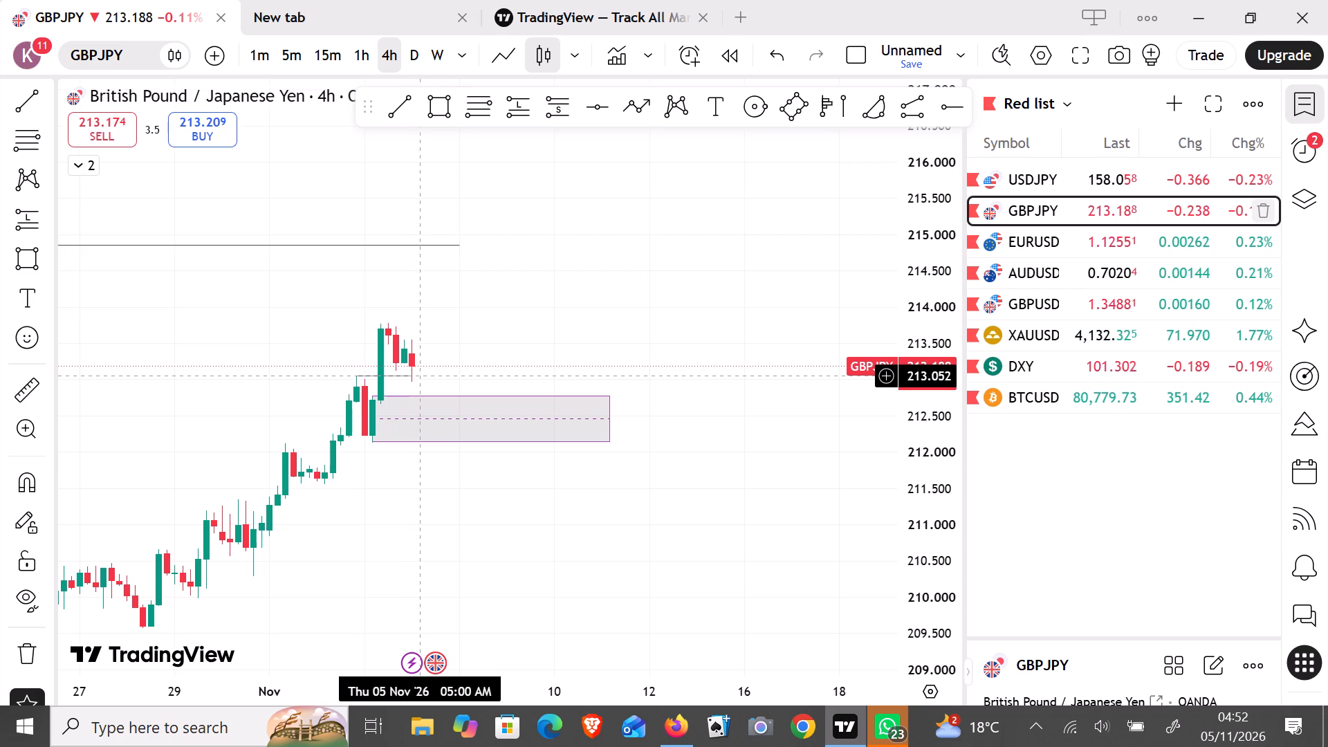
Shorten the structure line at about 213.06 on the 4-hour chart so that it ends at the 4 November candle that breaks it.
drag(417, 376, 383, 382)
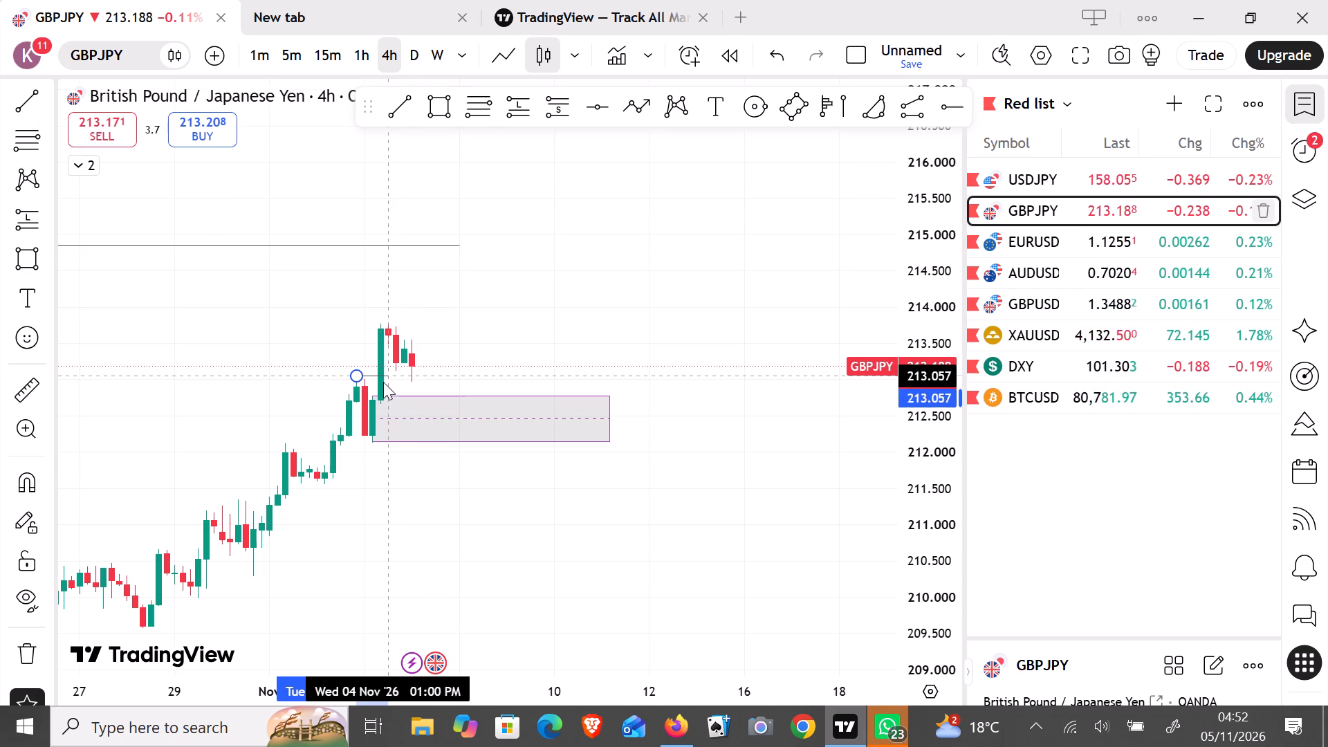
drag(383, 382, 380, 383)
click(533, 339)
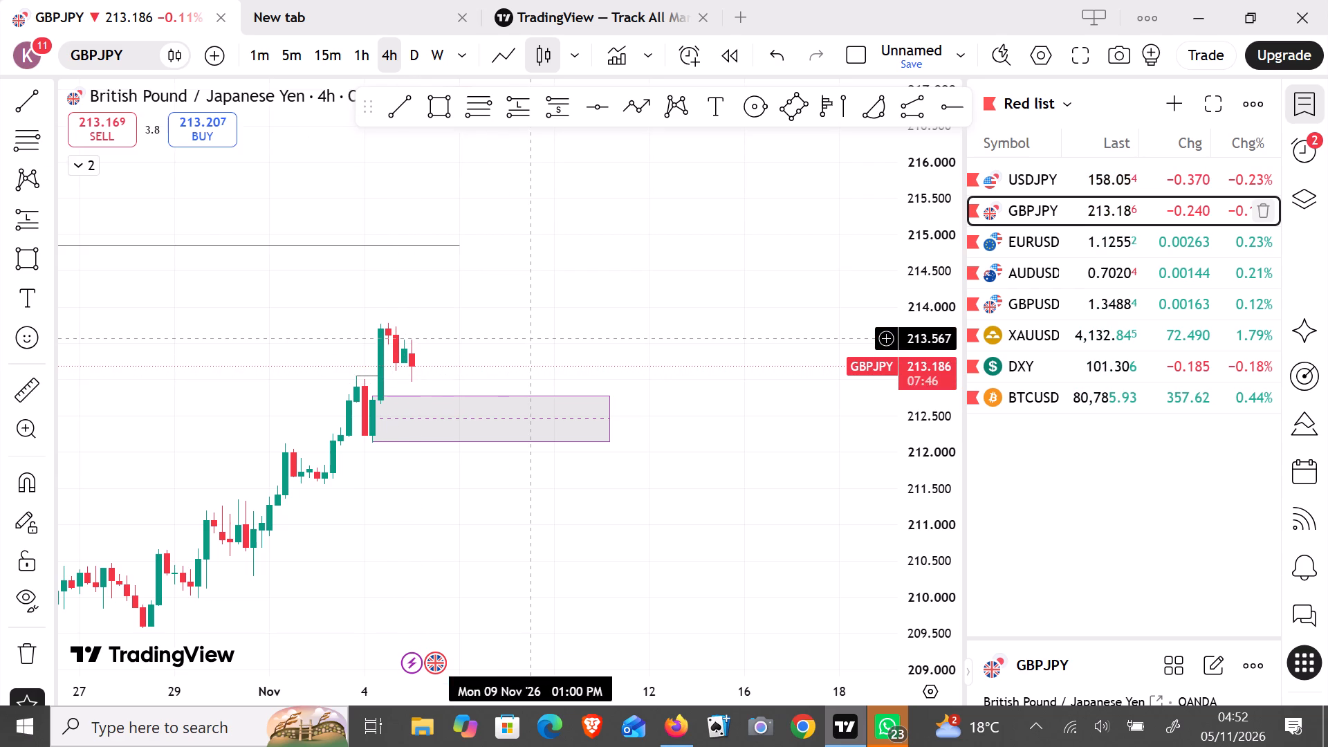
On the 1-hour chart, extend the structure line at about 213.06 horizontally to about 6 November 05:00 AM.
click(355, 46)
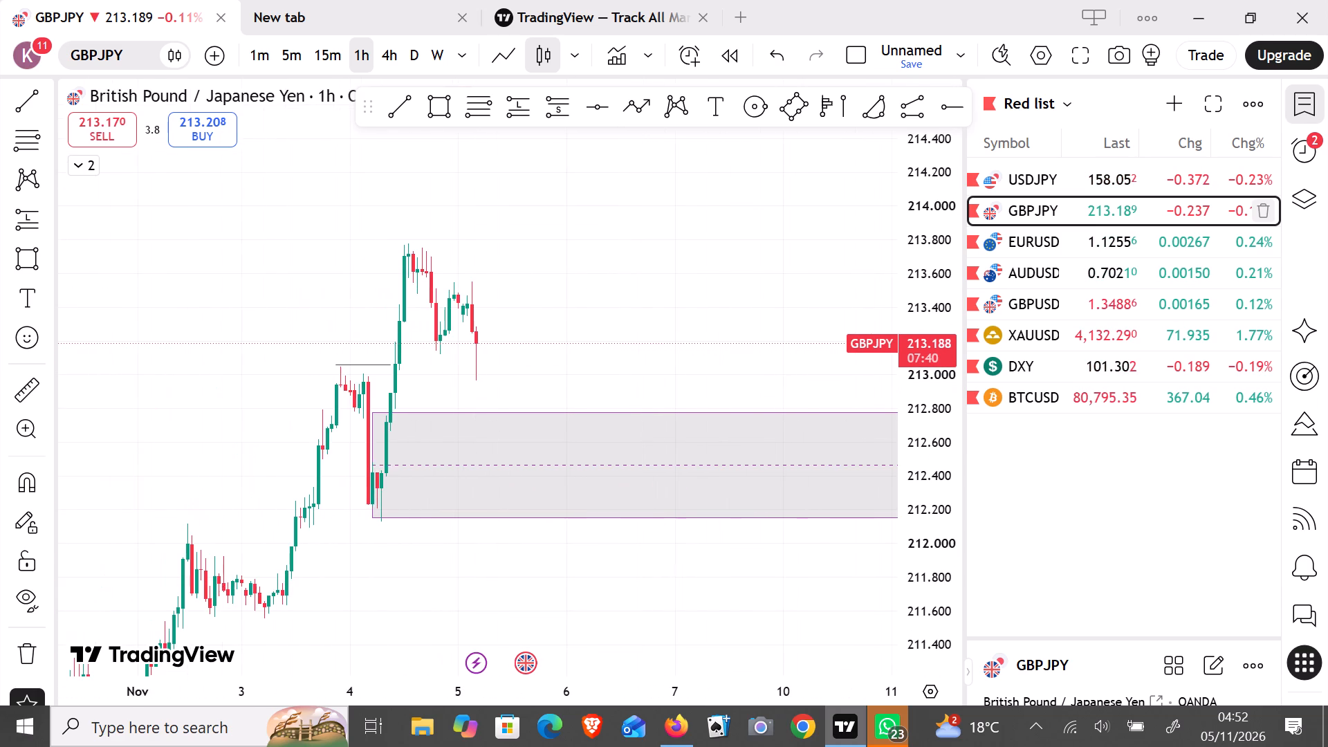
click(355, 363)
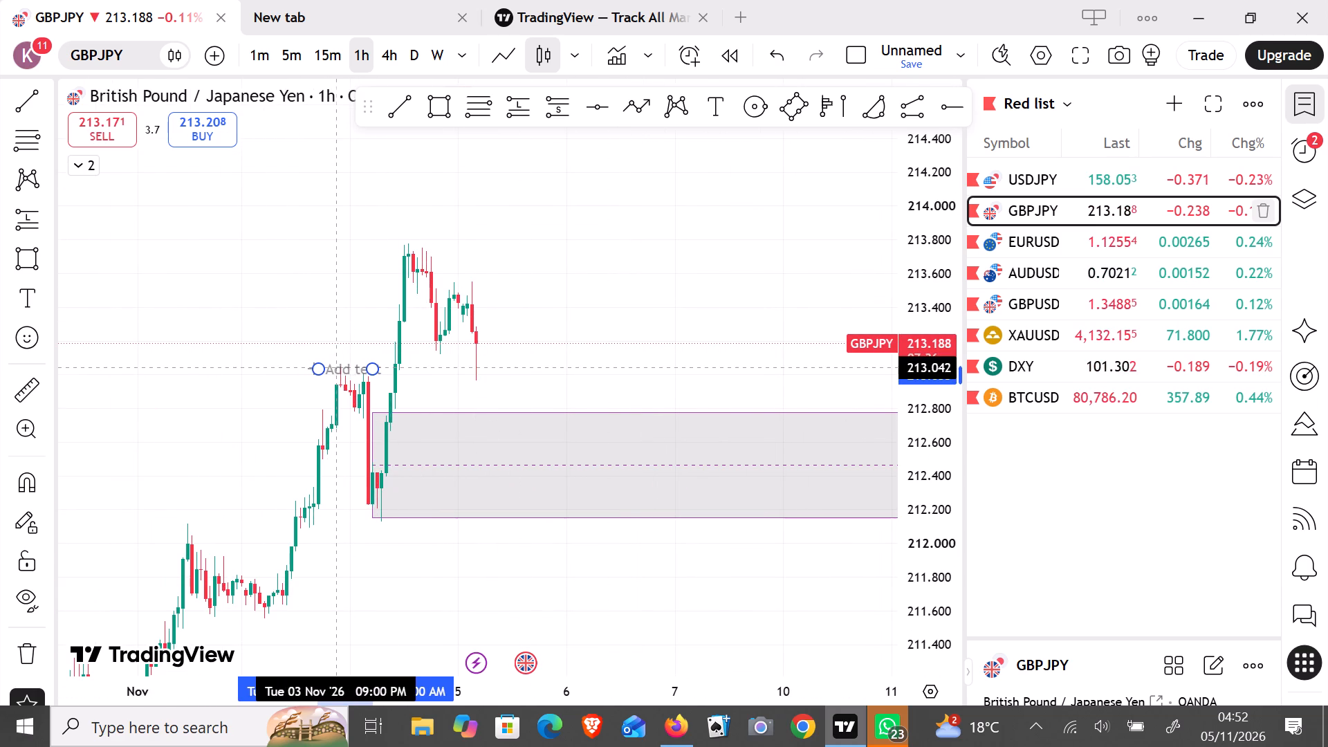
drag(389, 368, 484, 356)
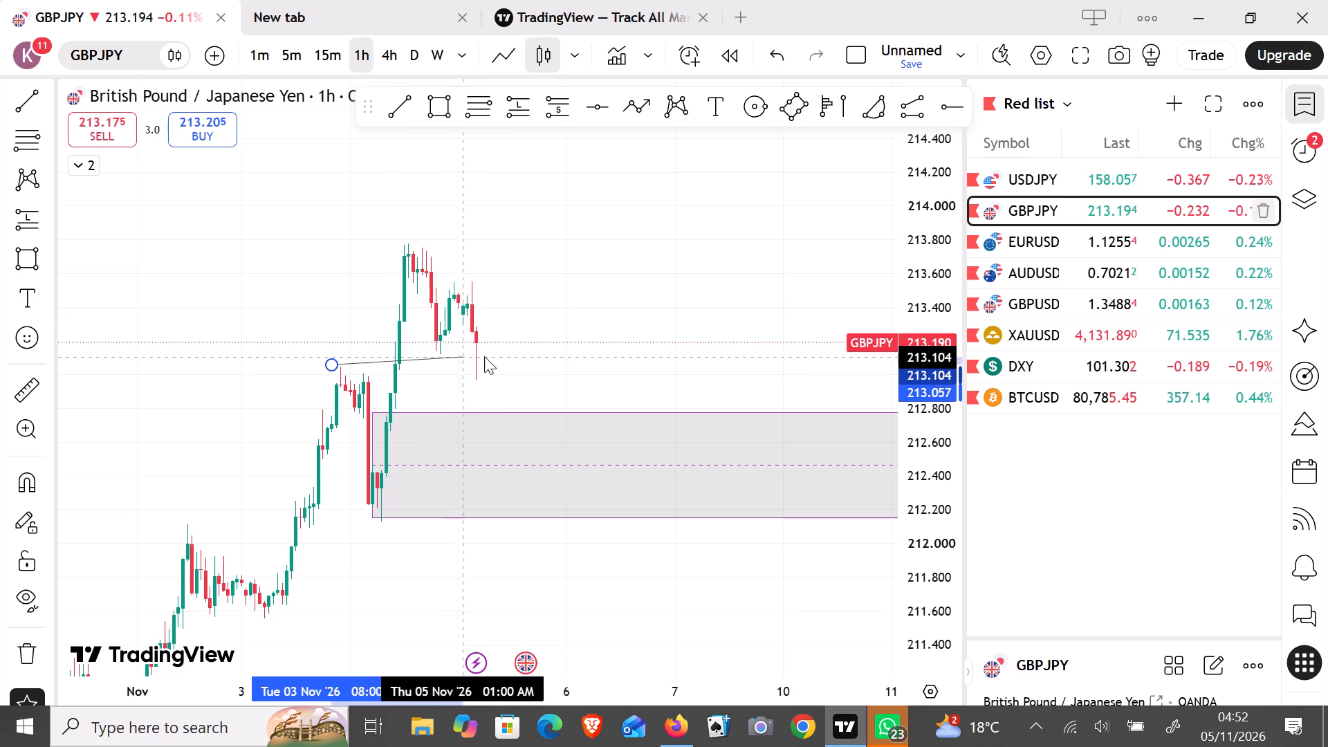